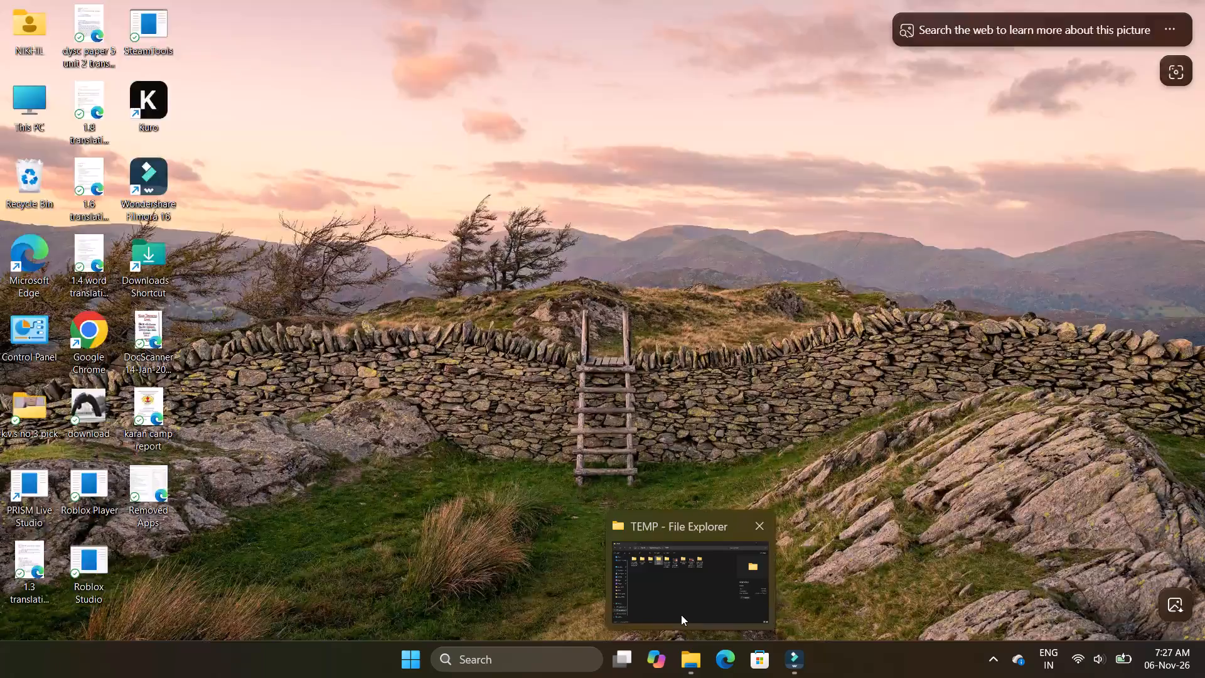
Switch to File Explorer and open the Seal folder inside Download on the connected phone's internal storage.
click(681, 615)
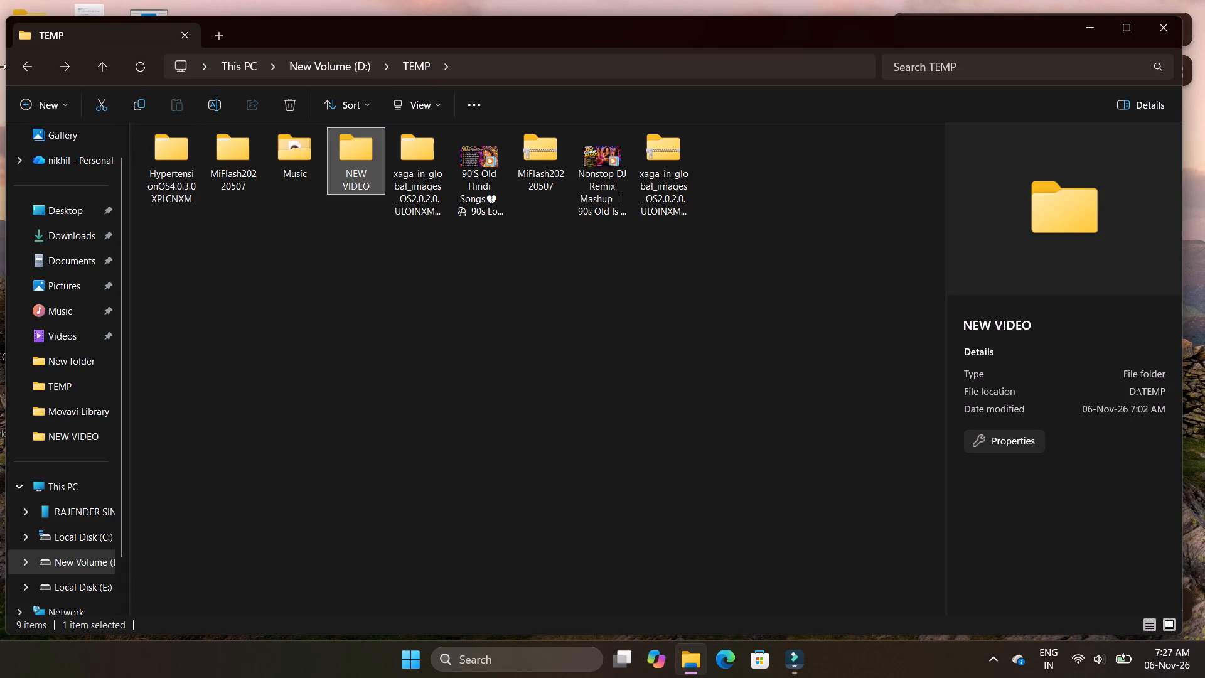
click(29, 68)
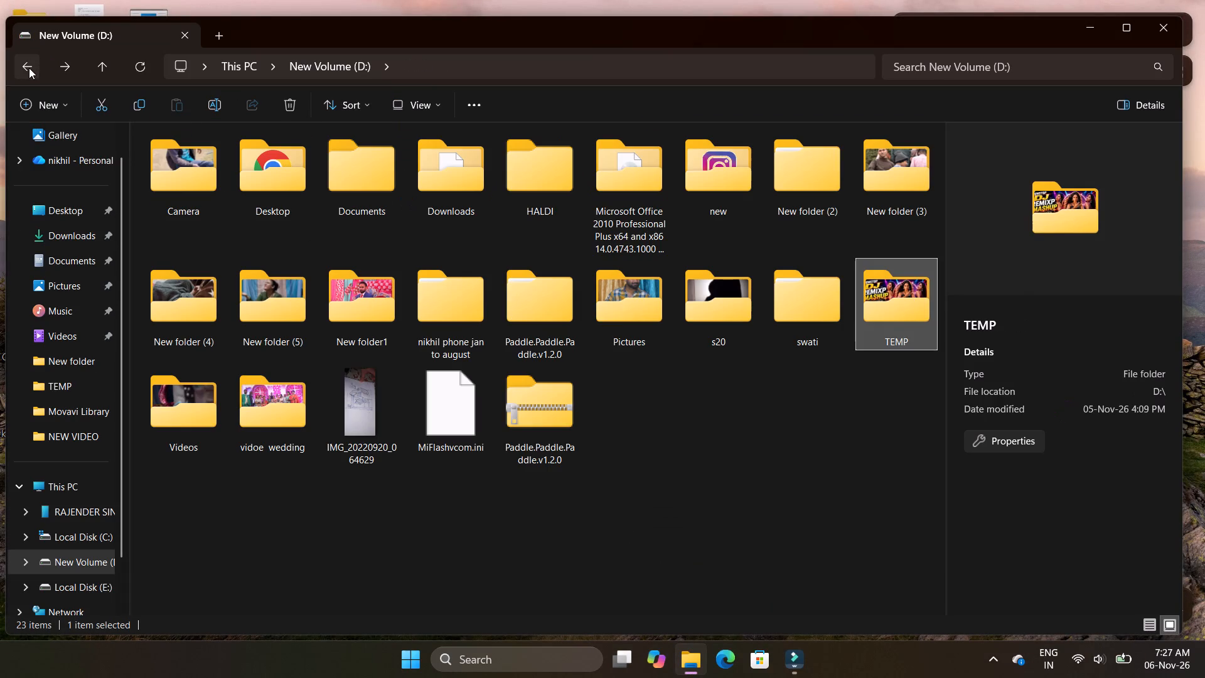
click(29, 68)
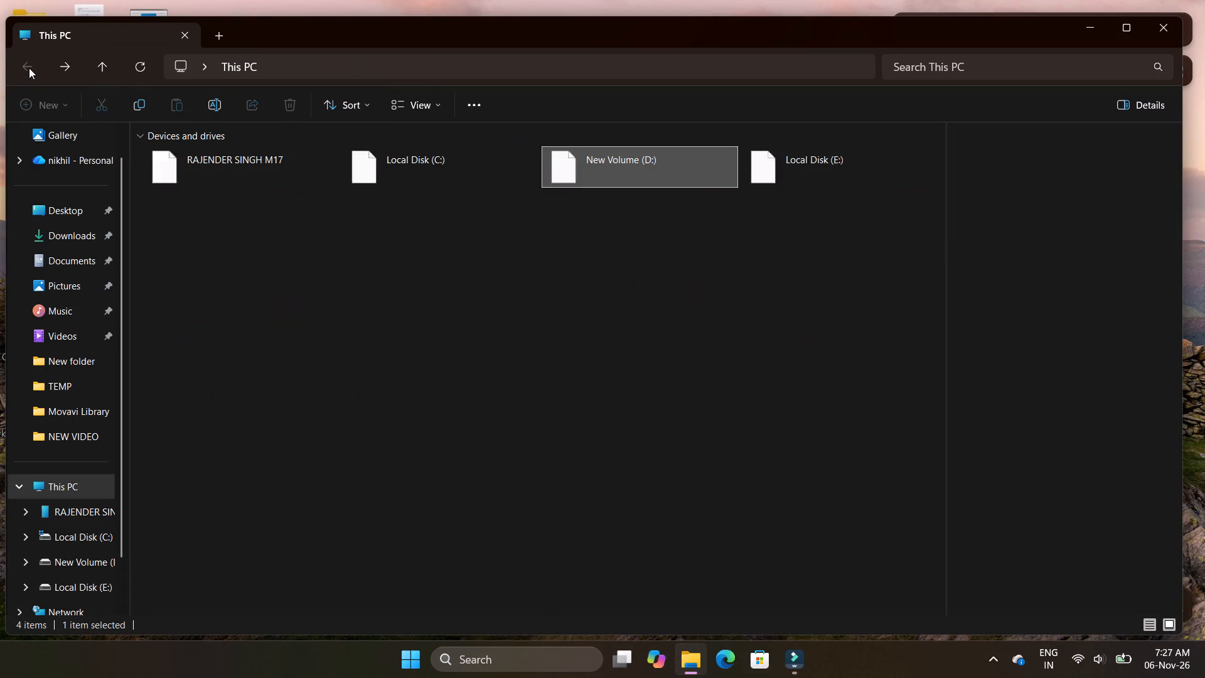
double_click(235, 166)
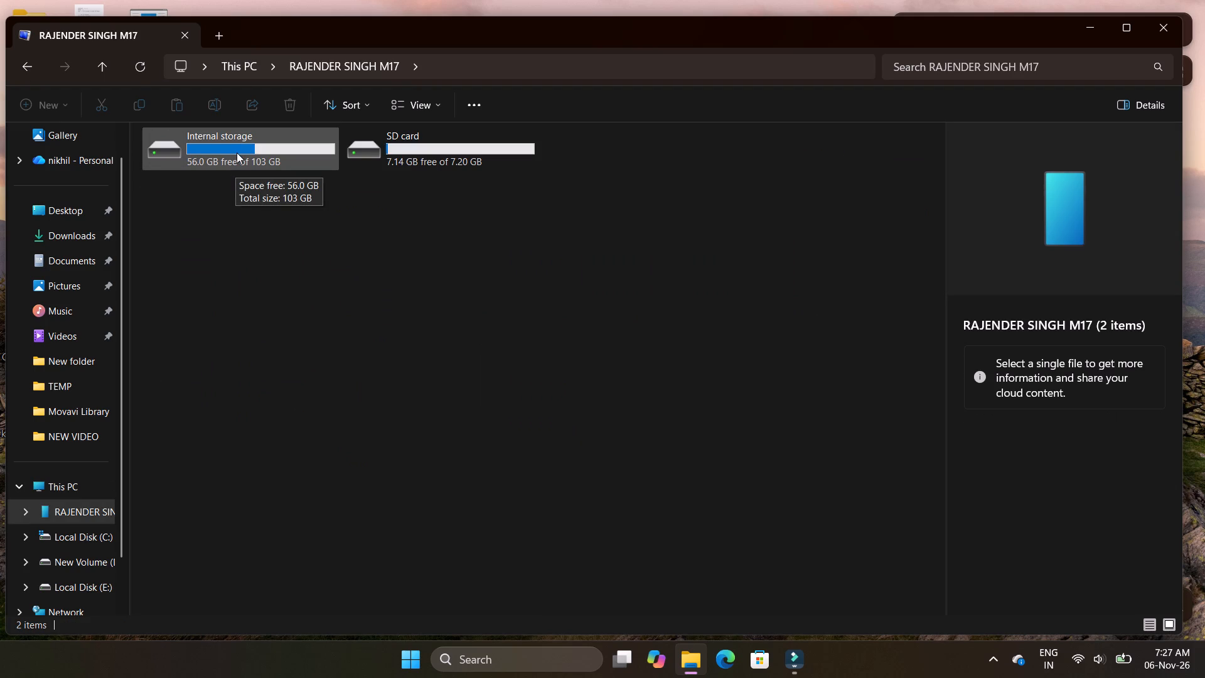
double_click(237, 153)
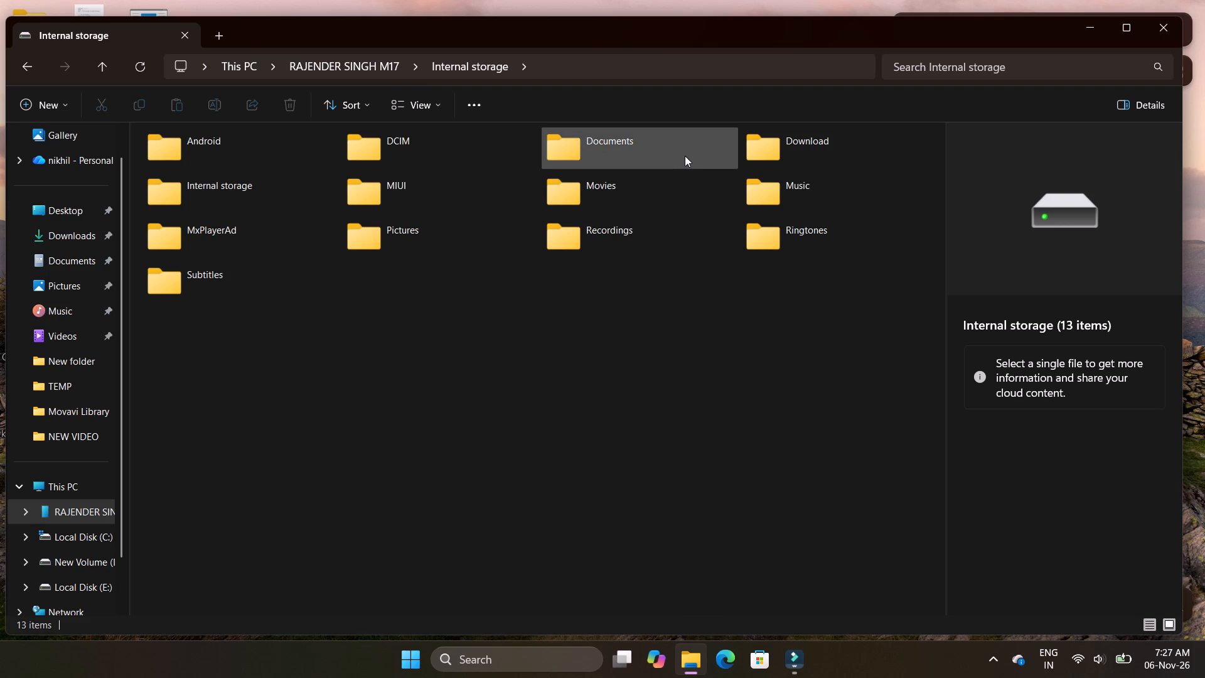
double_click(752, 143)
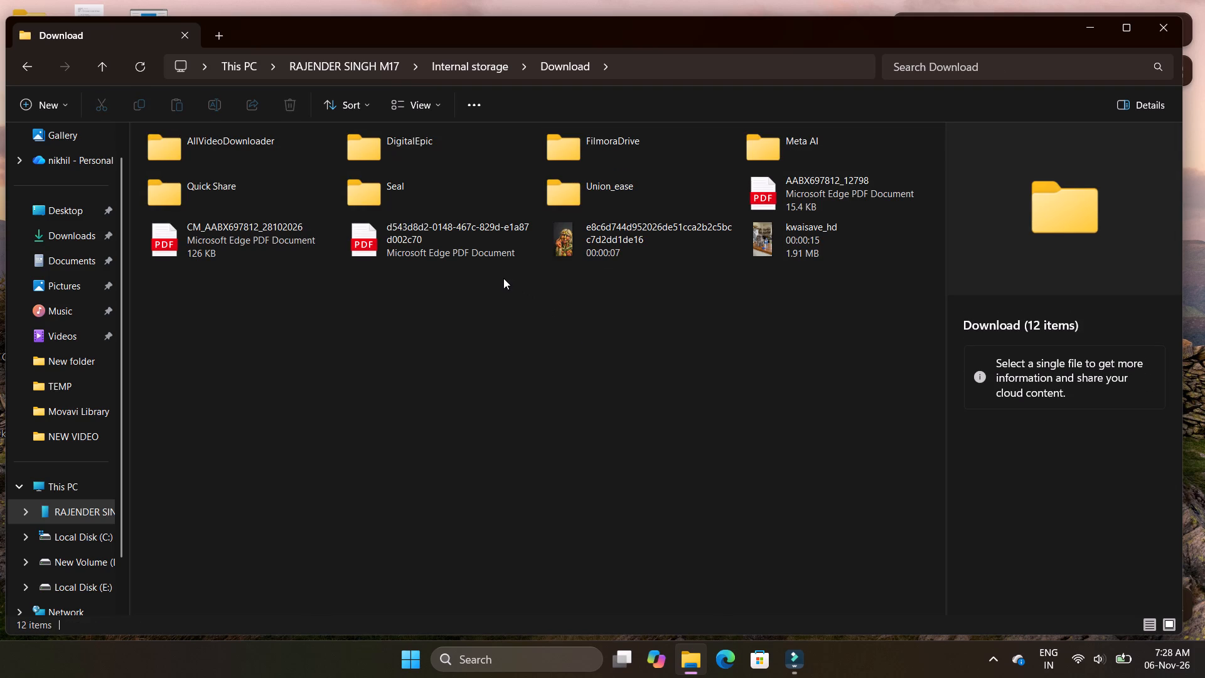
double_click(370, 196)
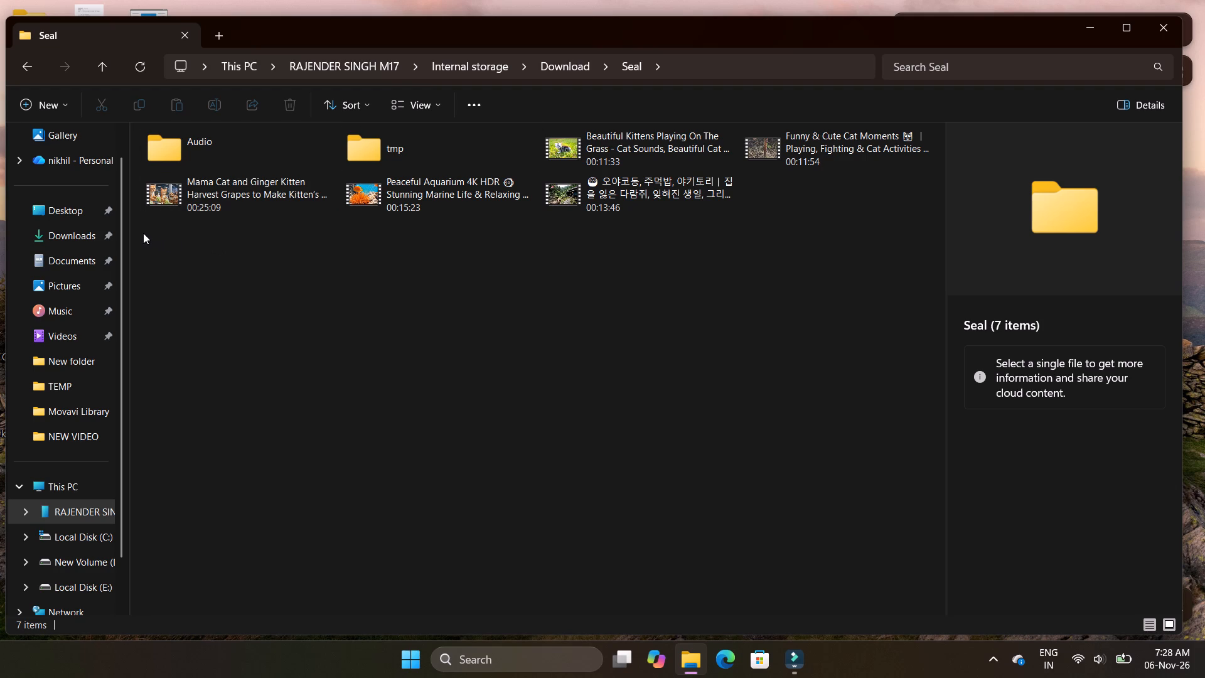
Copy everything in the Seal folder, including the Audio and tmp folders and all the videos.
drag(134, 228, 408, 240)
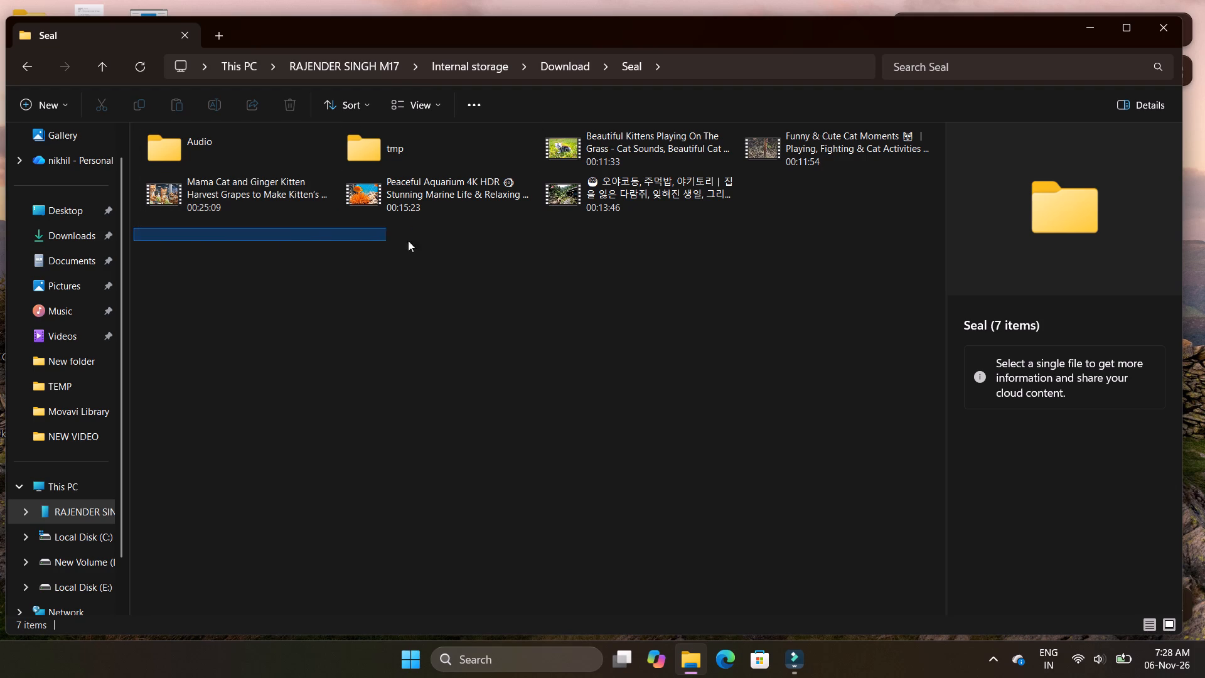
drag(408, 240, 918, 113)
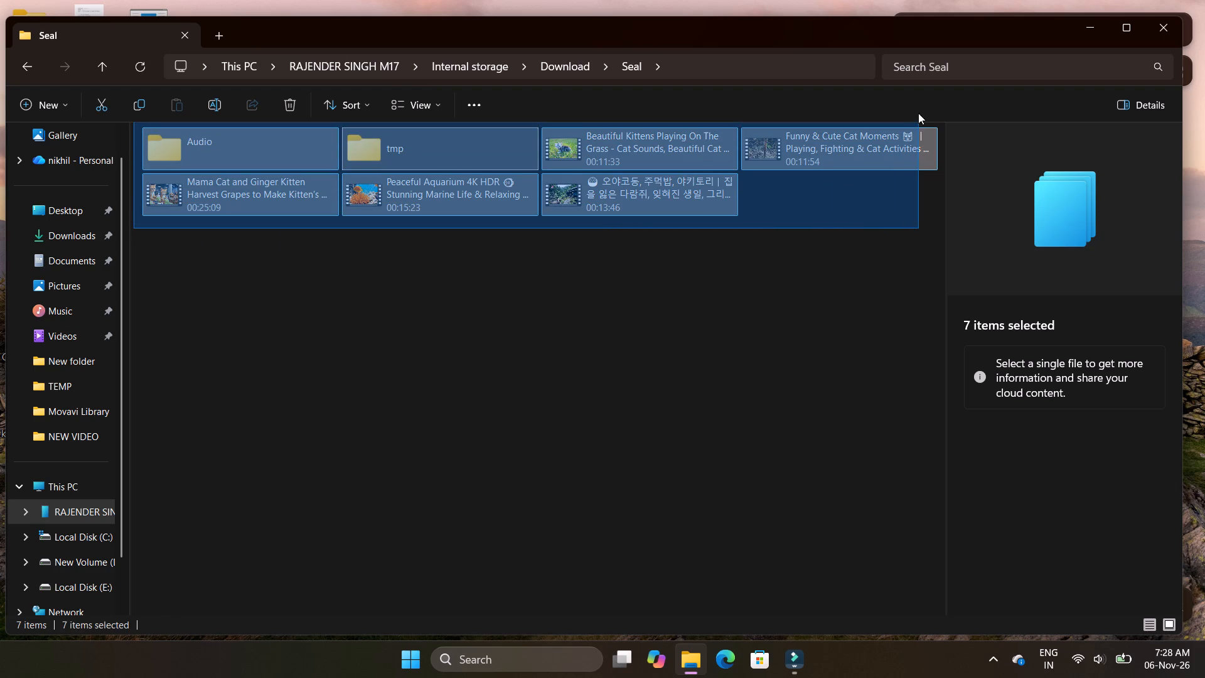
drag(918, 113, 928, 110)
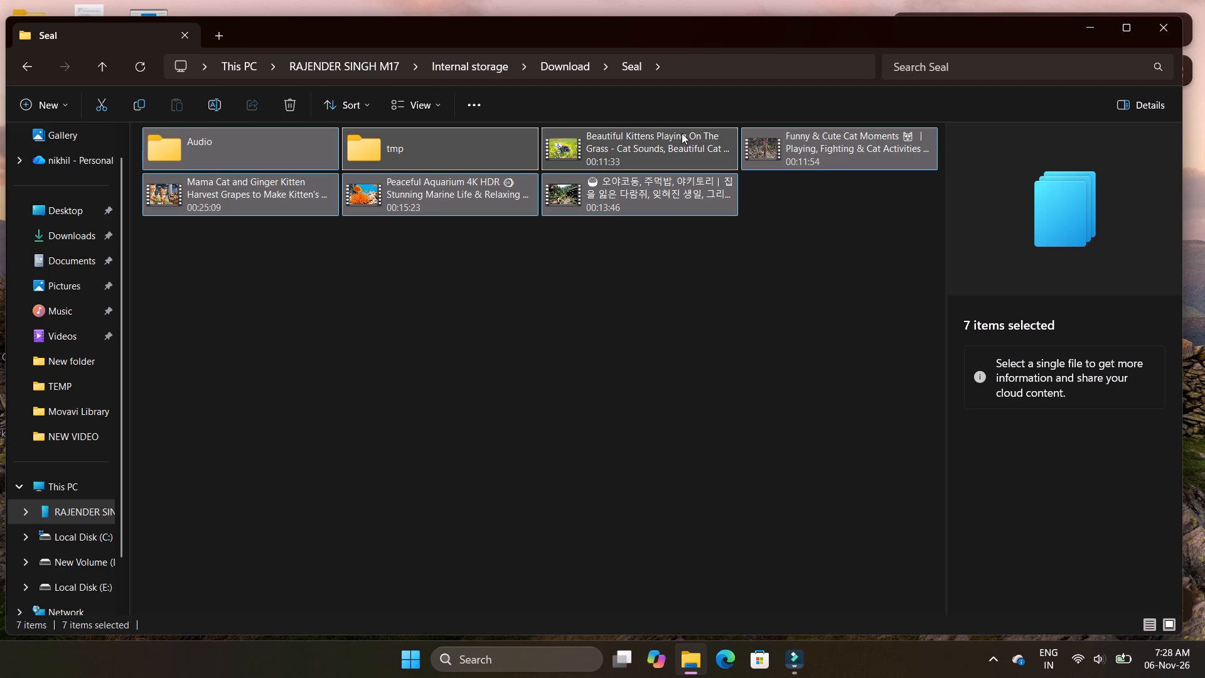
right_click(682, 133)
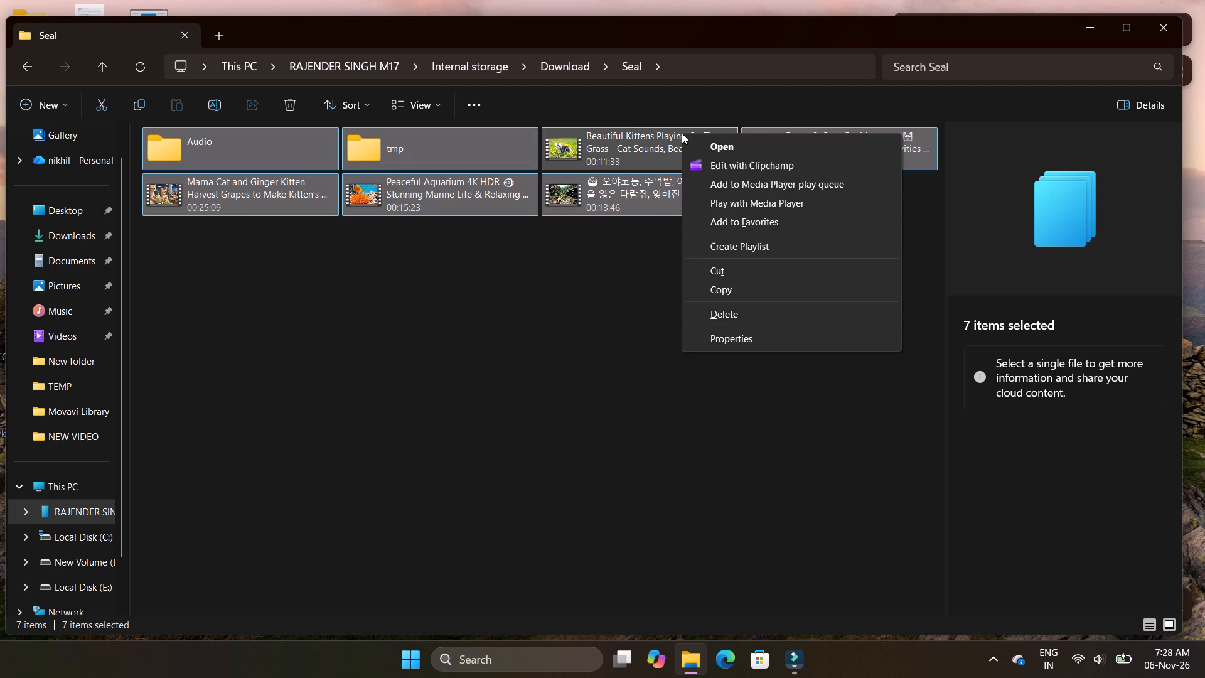
click(728, 289)
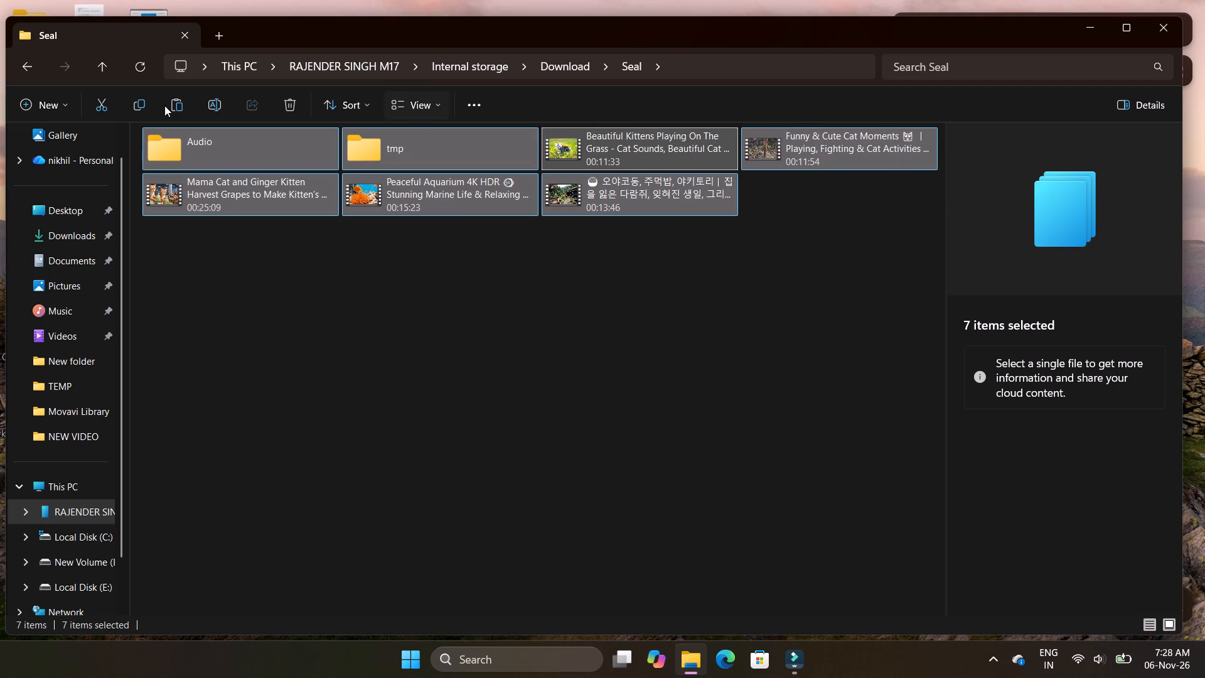
Paste the copied items into the NEW VIDEO folder inside TEMP on New Volume (D:).
click(24, 60)
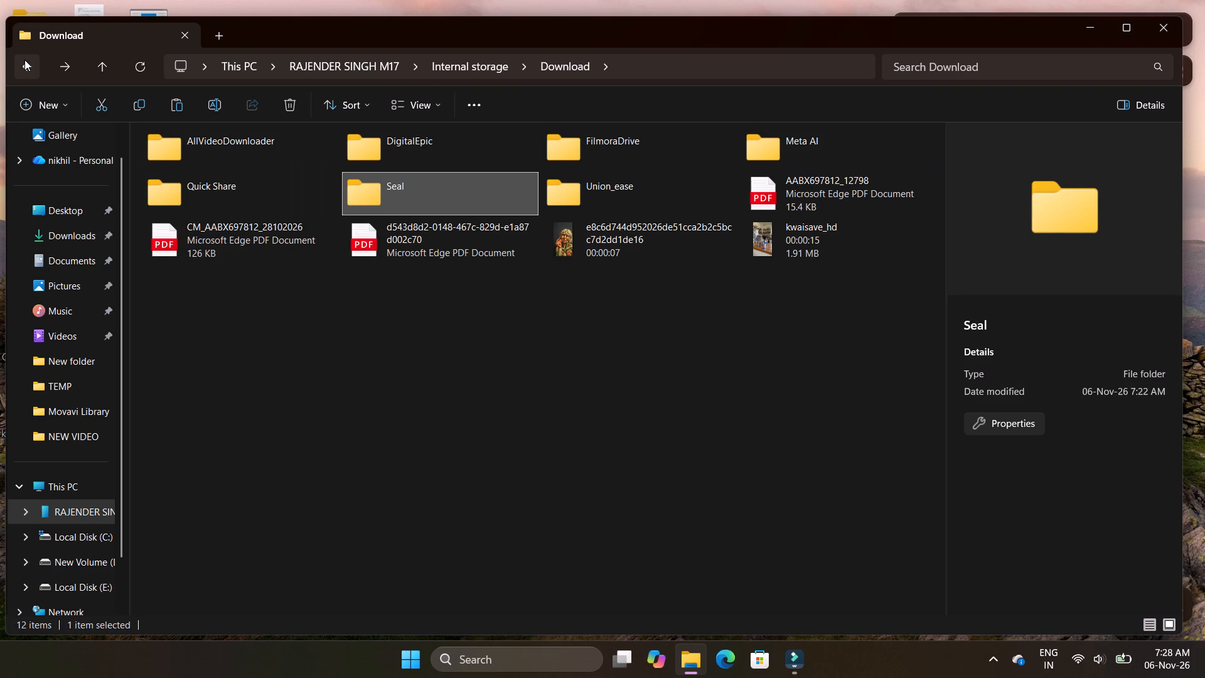
click(24, 60)
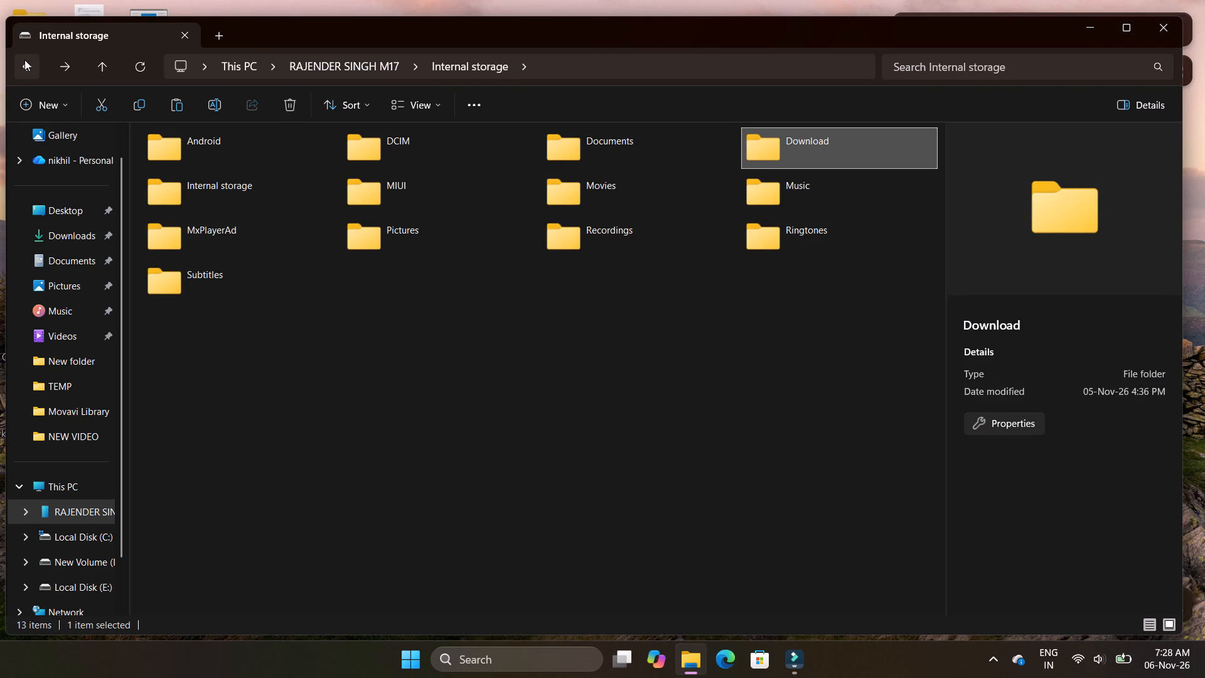
click(24, 60)
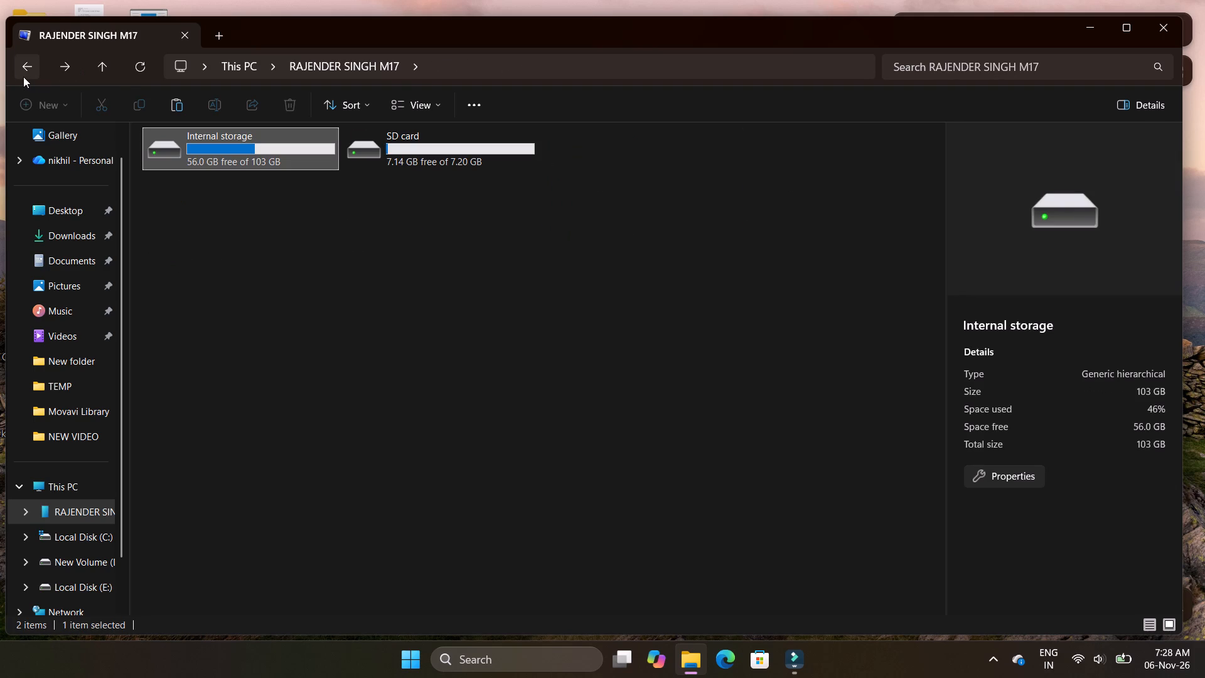
click(25, 70)
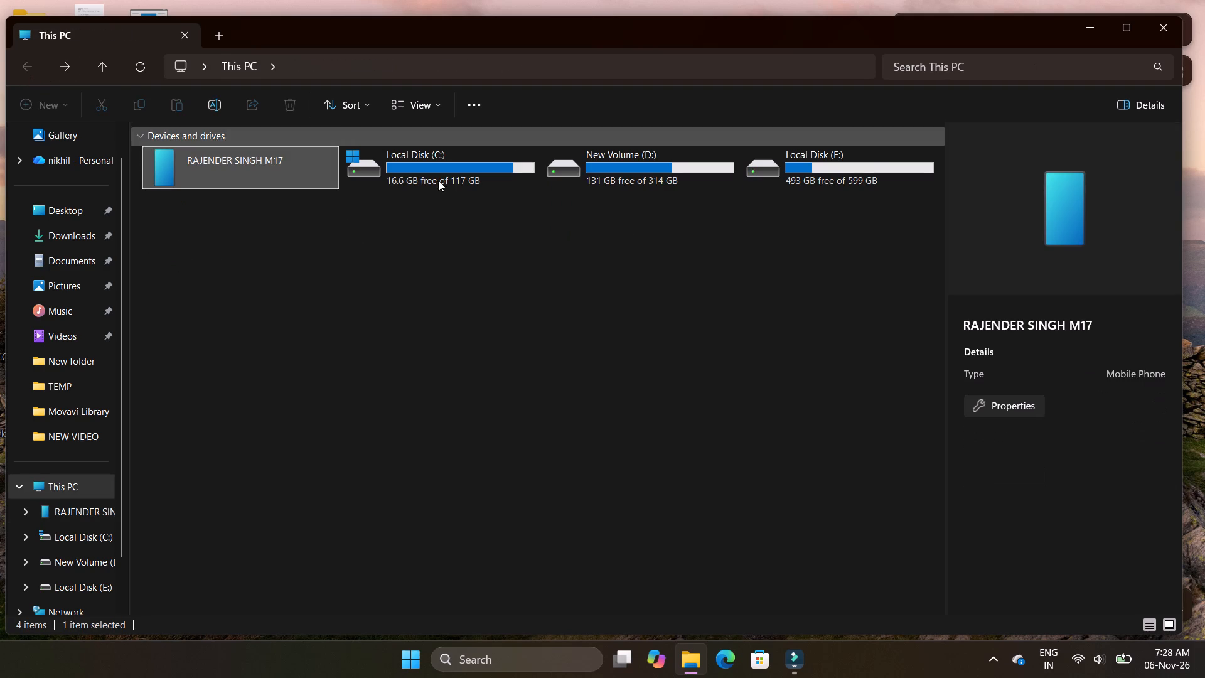
double_click(619, 171)
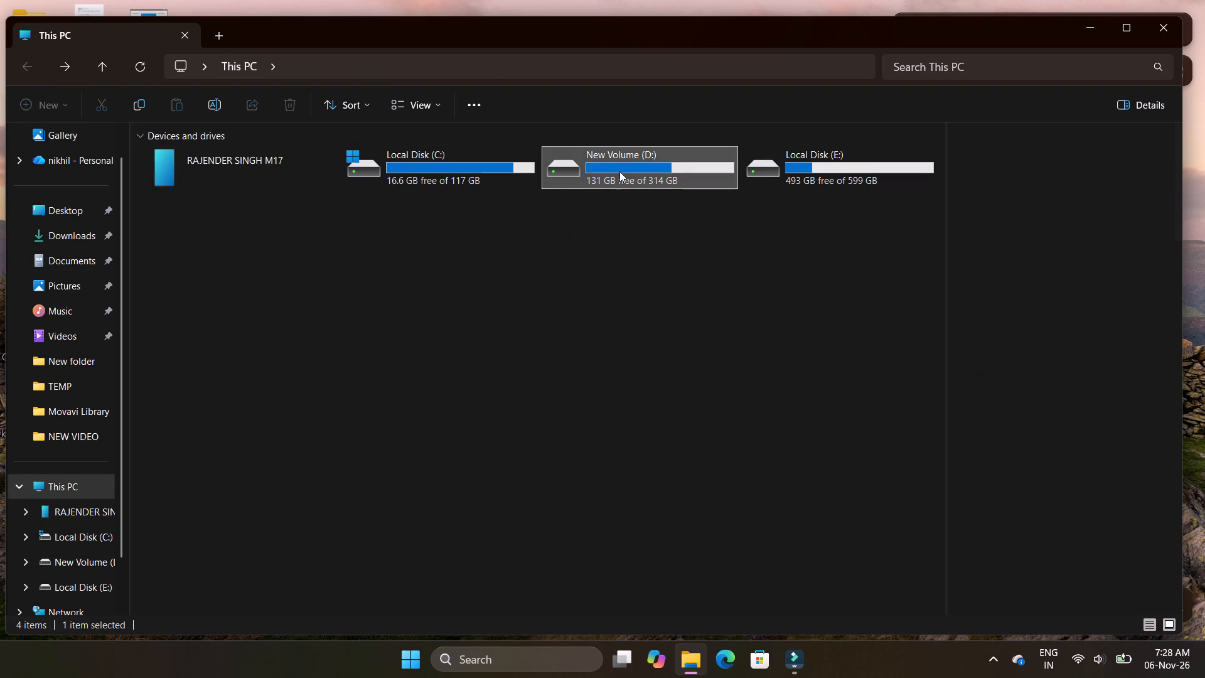
click(613, 365)
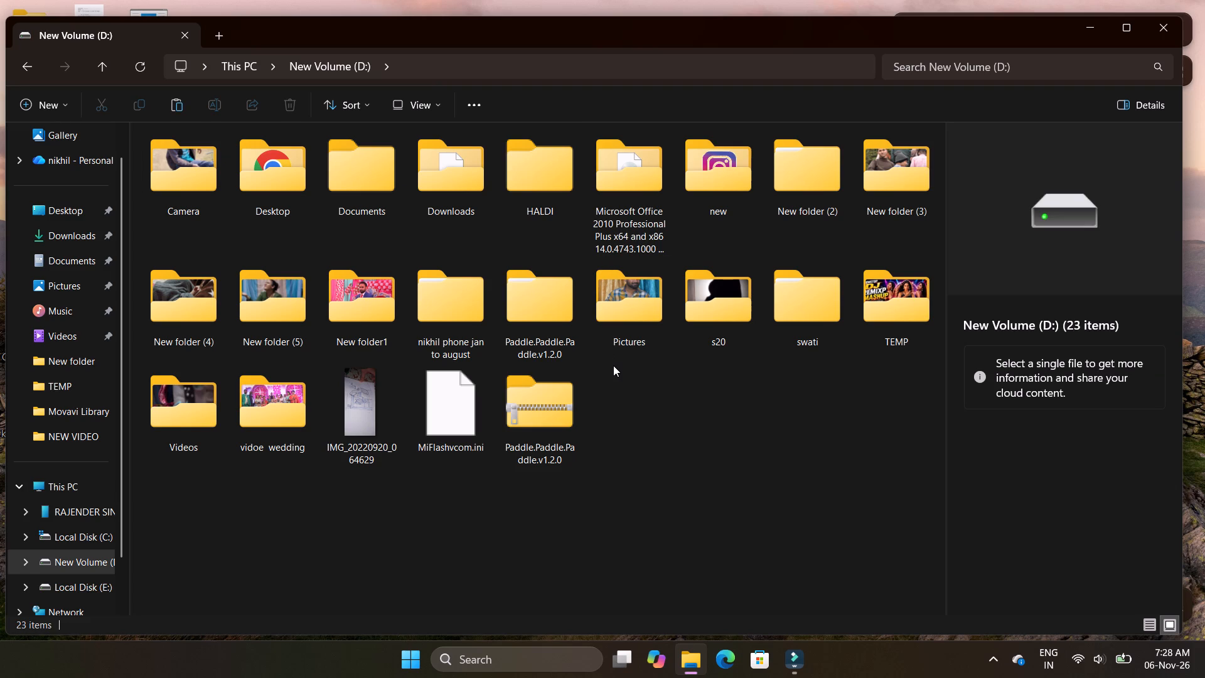
double_click(884, 310)
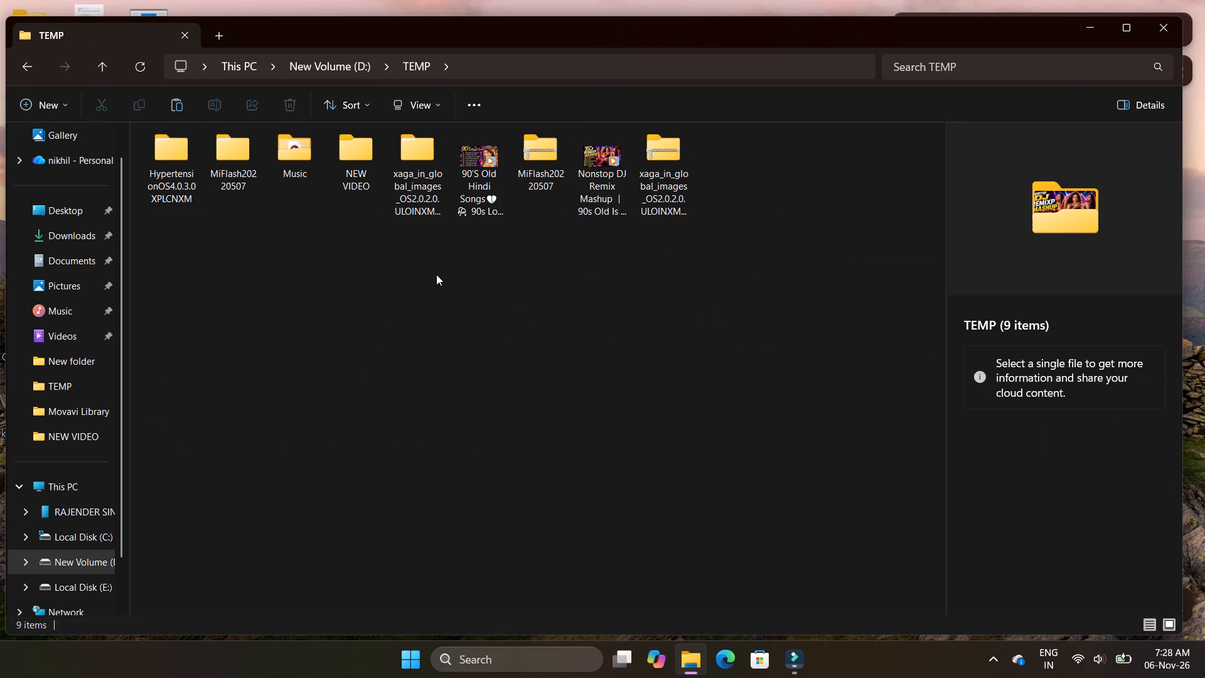
double_click(360, 162)
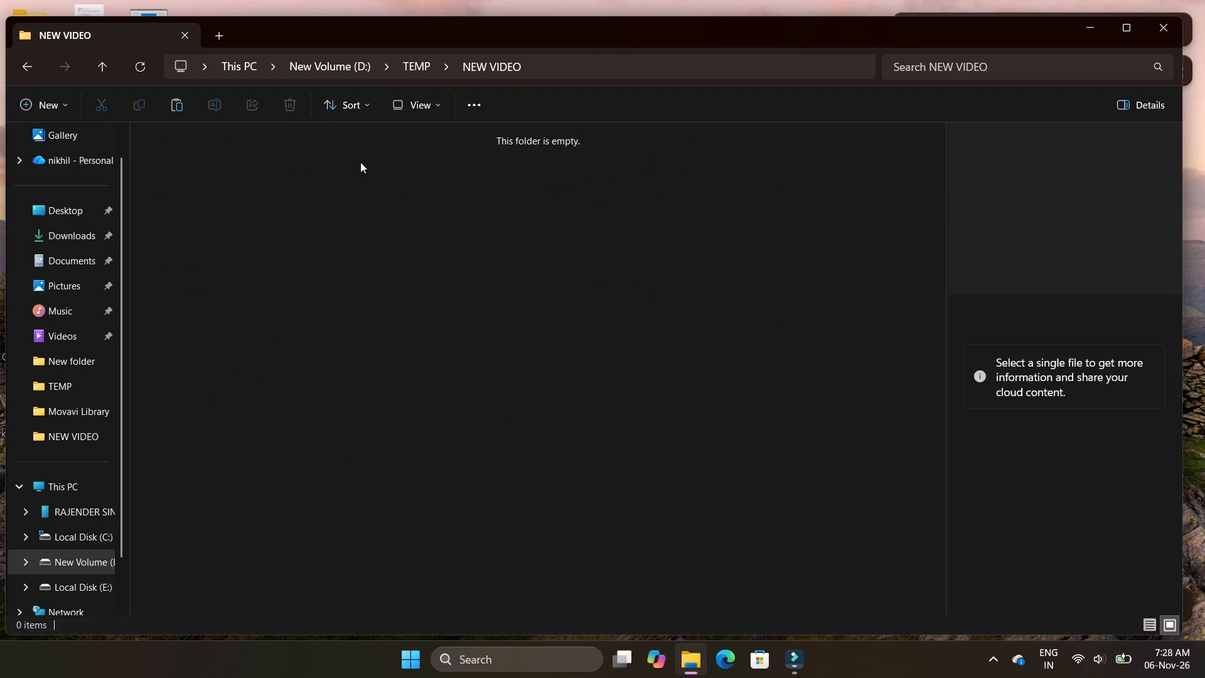
right_click(236, 182)
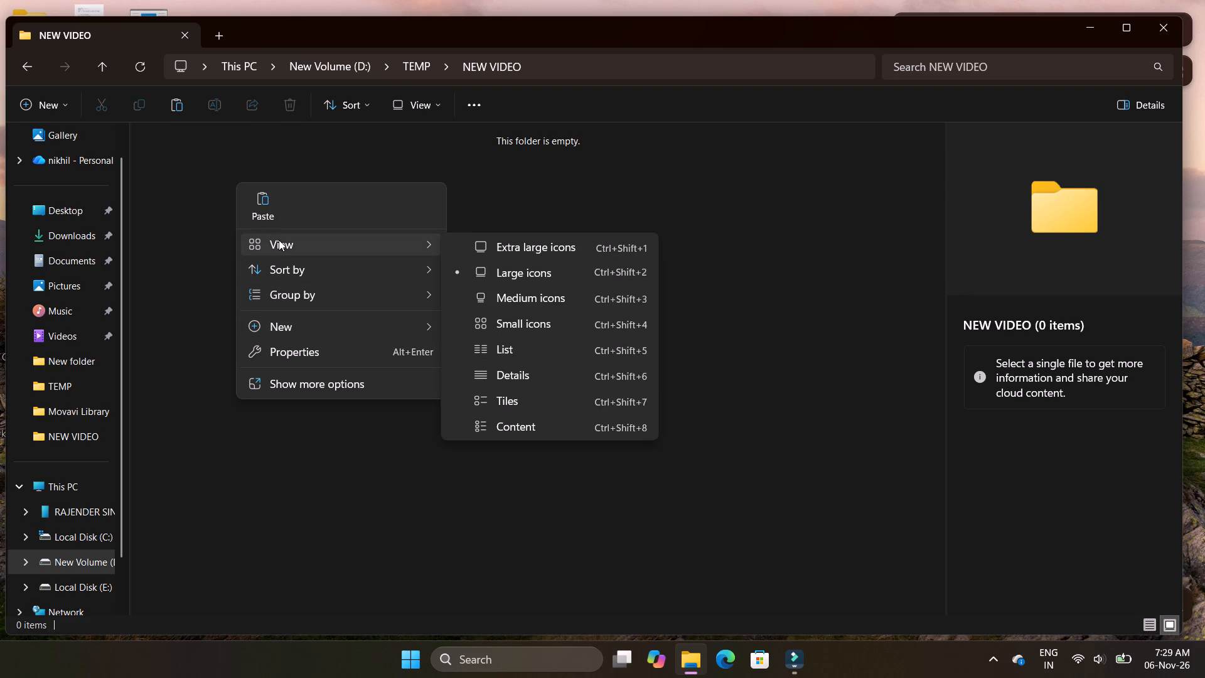
click(264, 209)
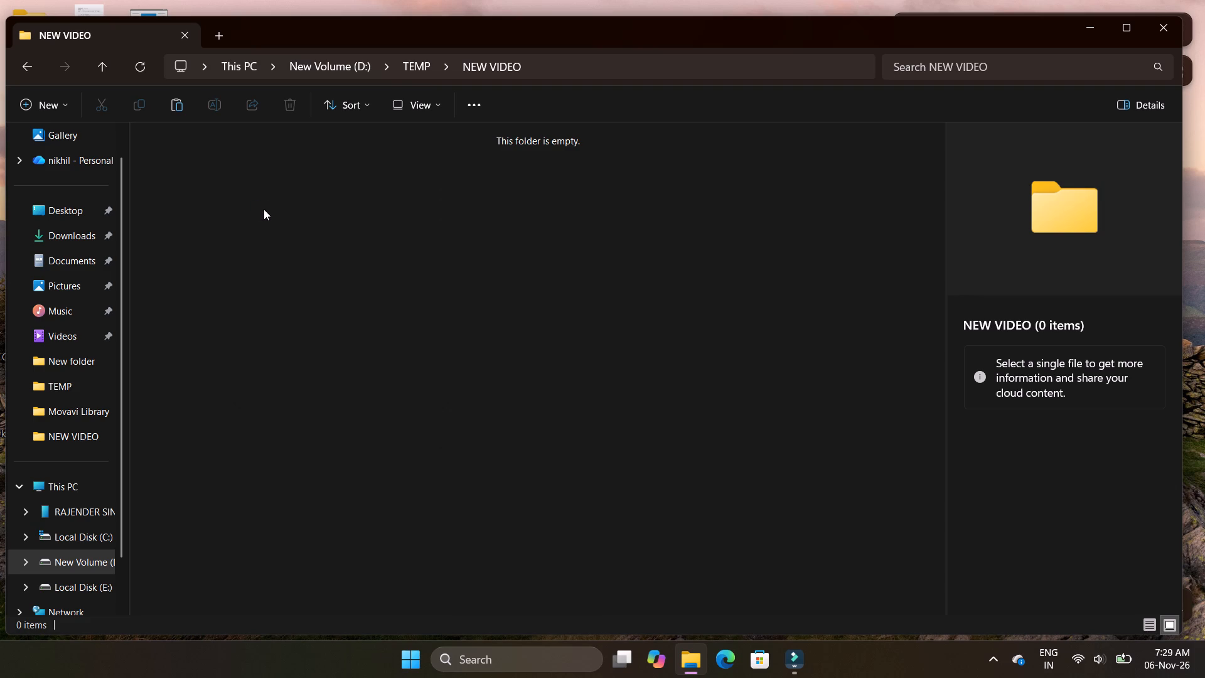
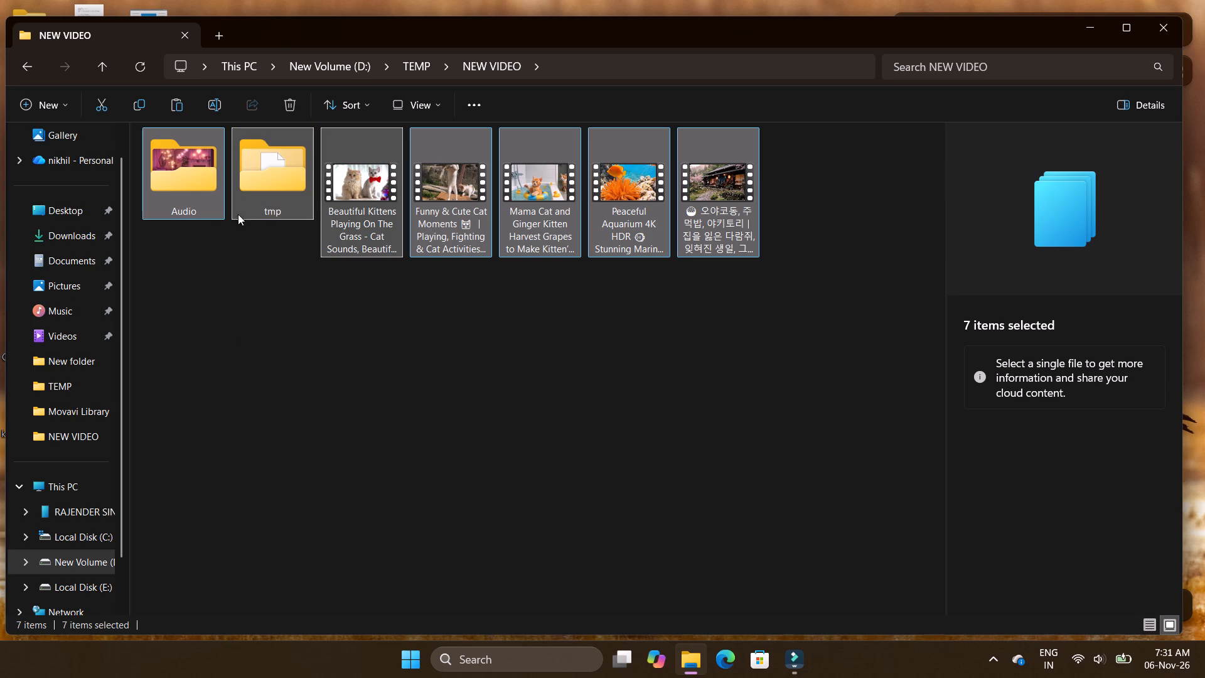
Check the contents of the pasted tmp folder and return to the NEW VIDEO folder.
double_click(265, 180)
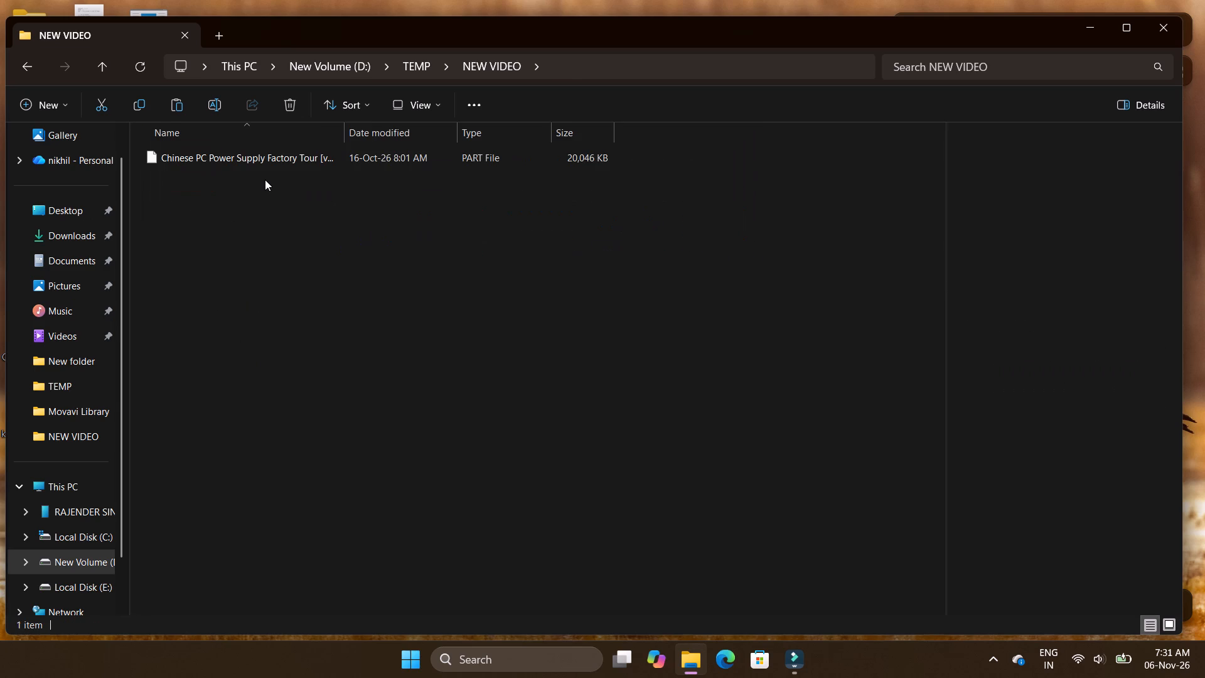
click(31, 67)
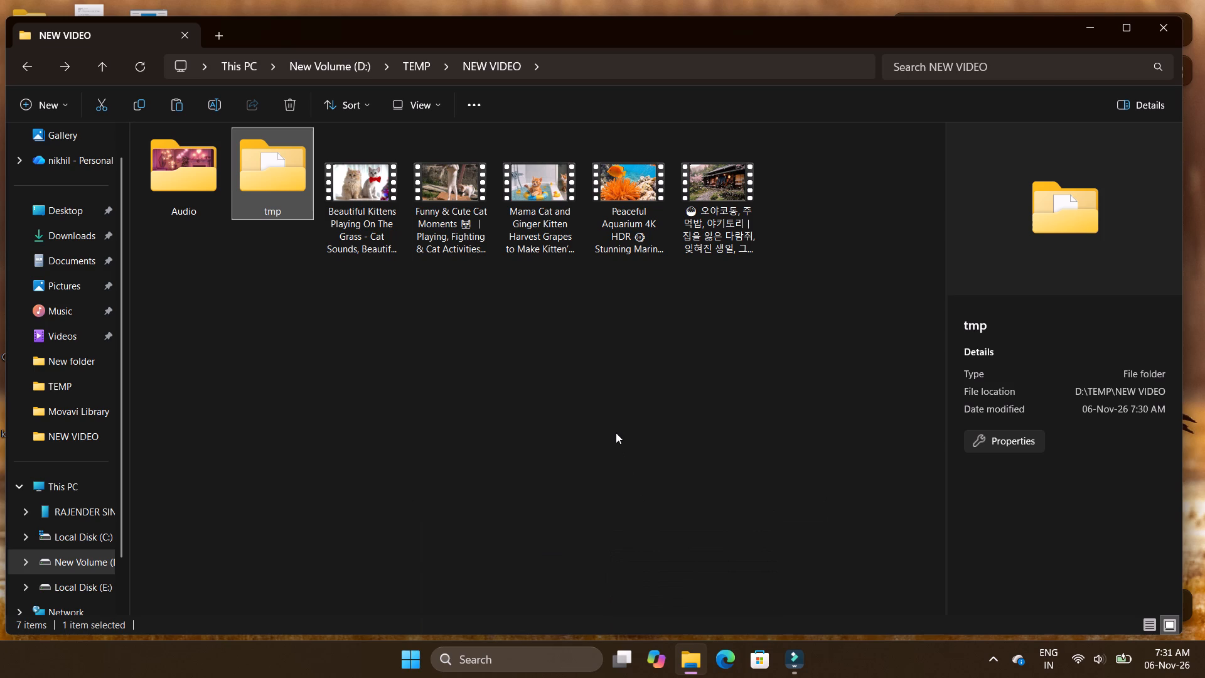
Minimise the NEW VIDEO window and, in a new File Explorer window, open Download > Seal > Audio on the phone's internal storage.
click(1085, 24)
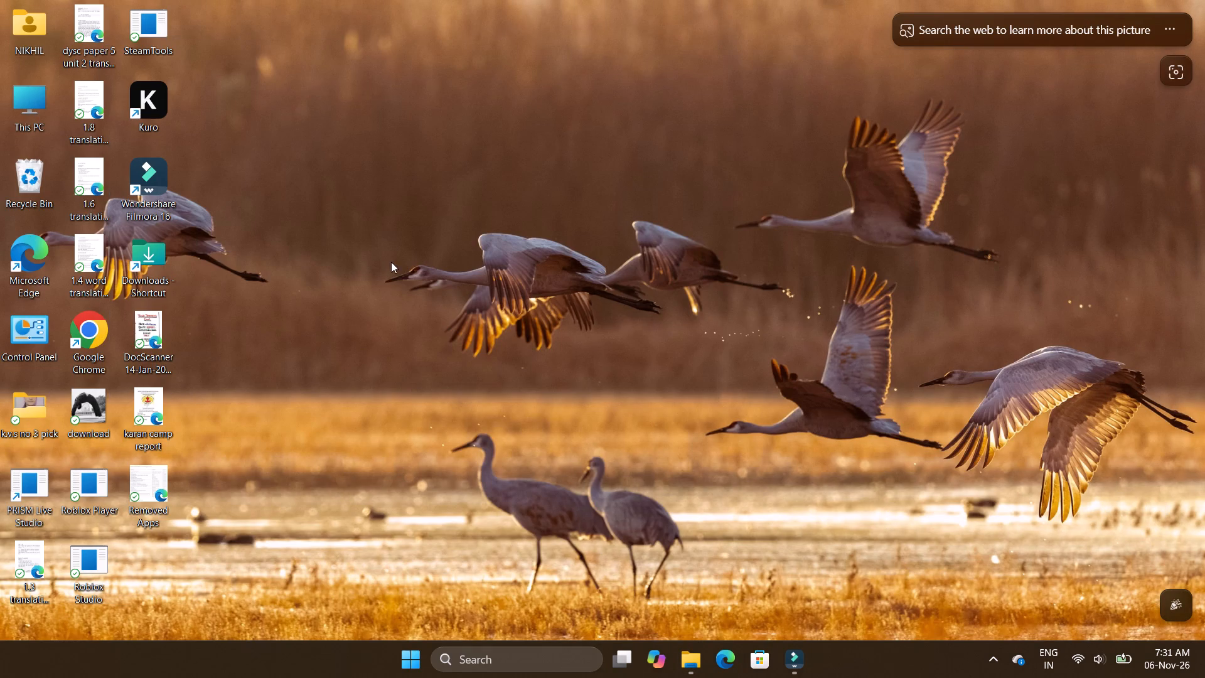
double_click(34, 101)
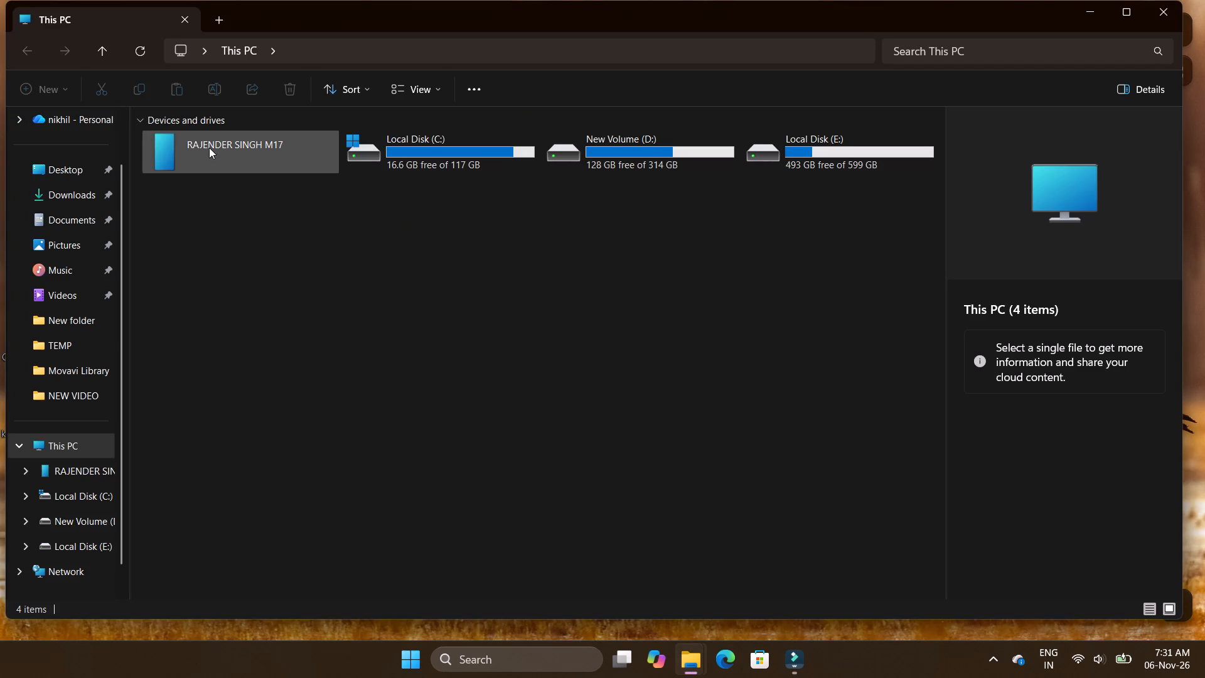
double_click(209, 148)
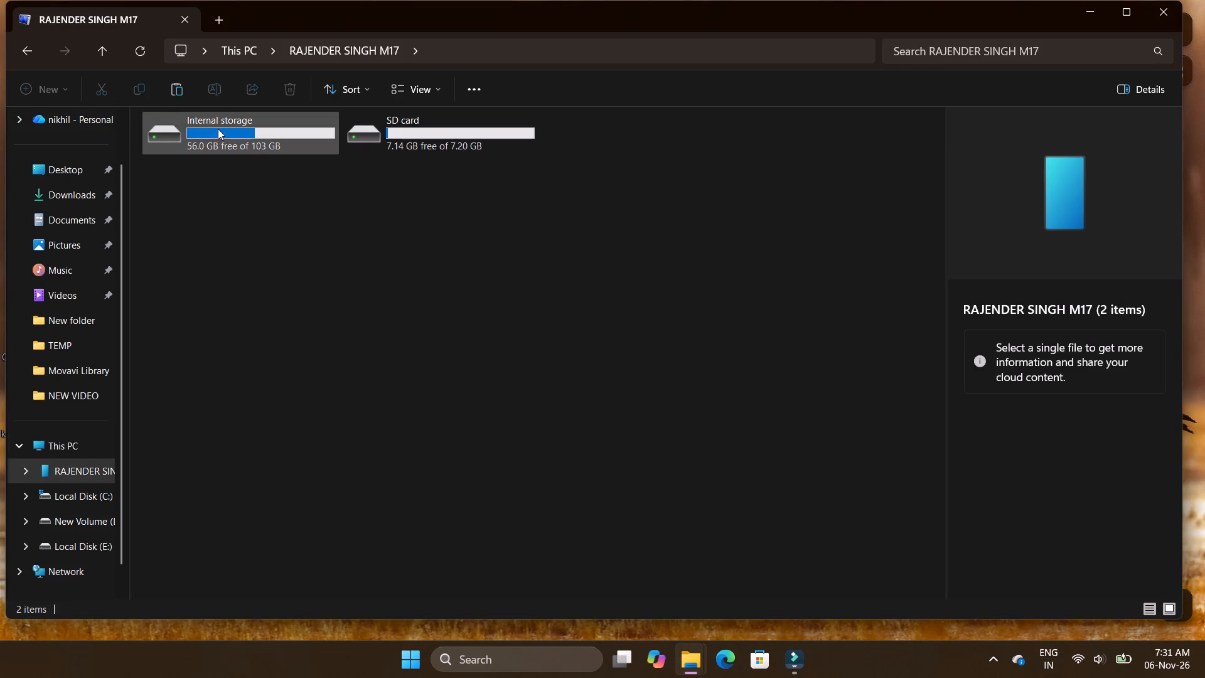
double_click(218, 129)
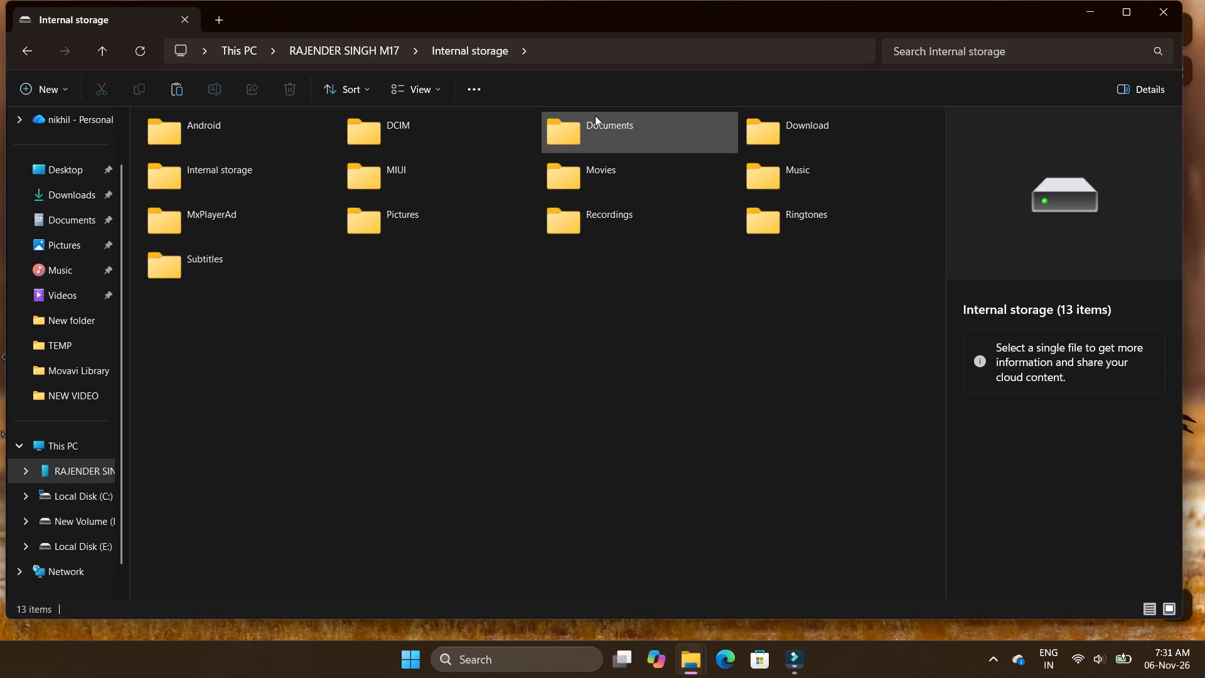
double_click(759, 134)
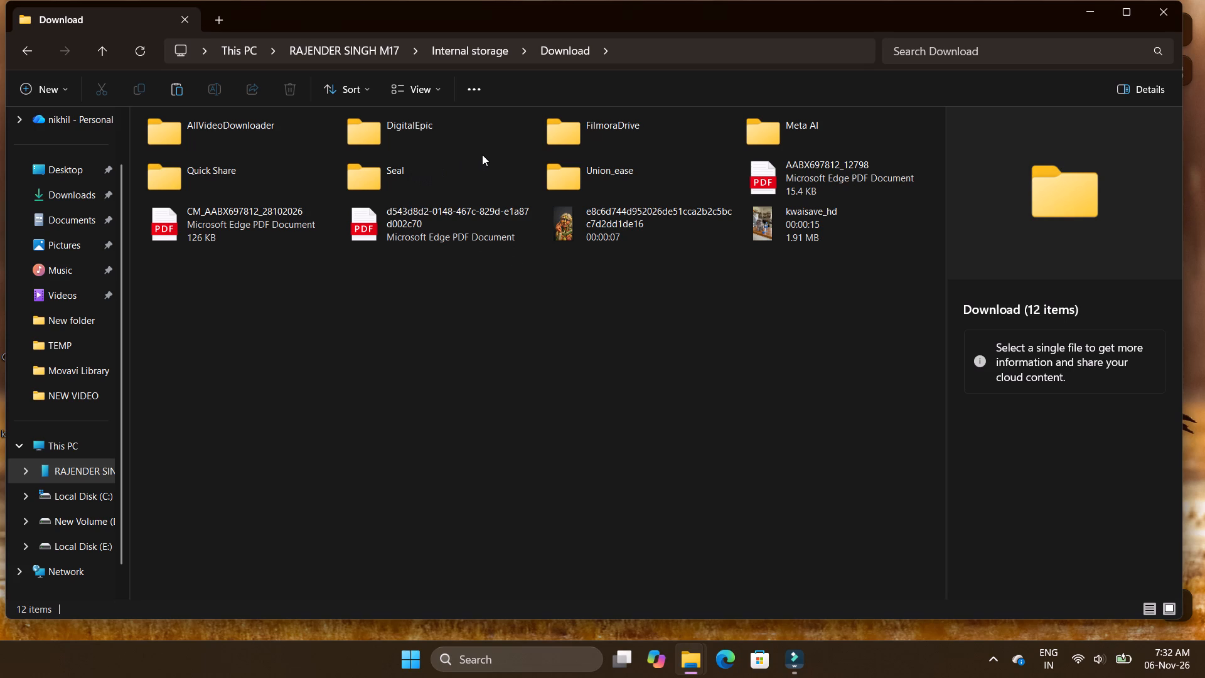
click(368, 184)
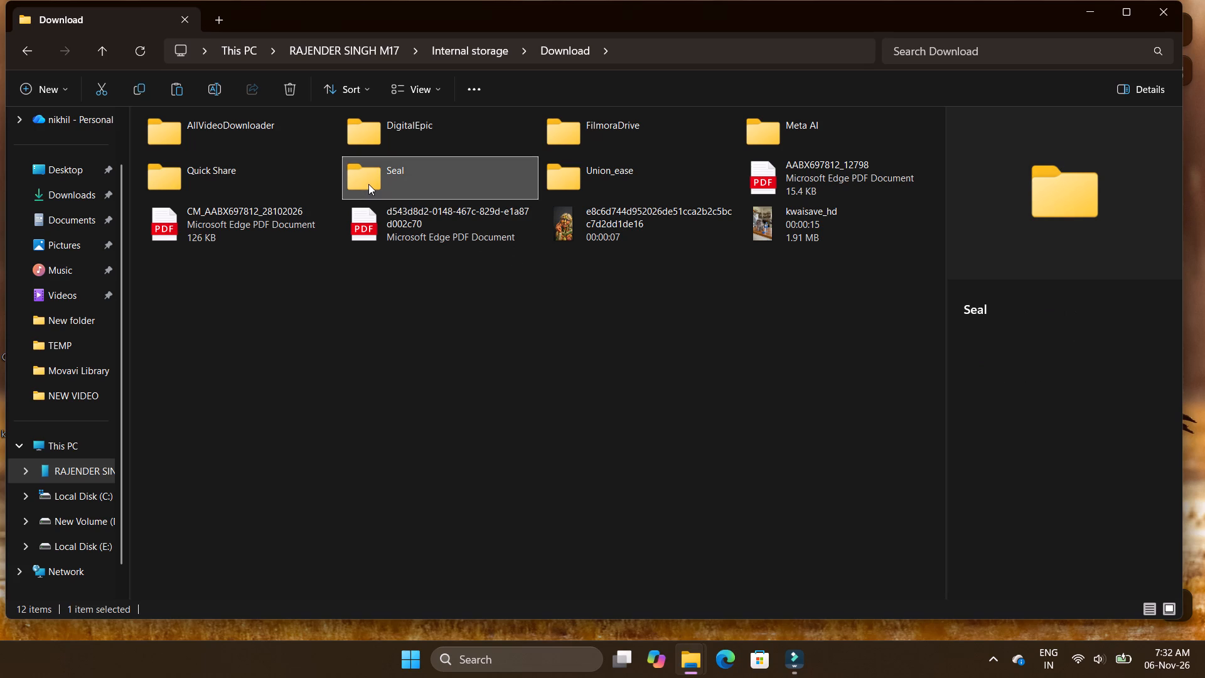
double_click(368, 184)
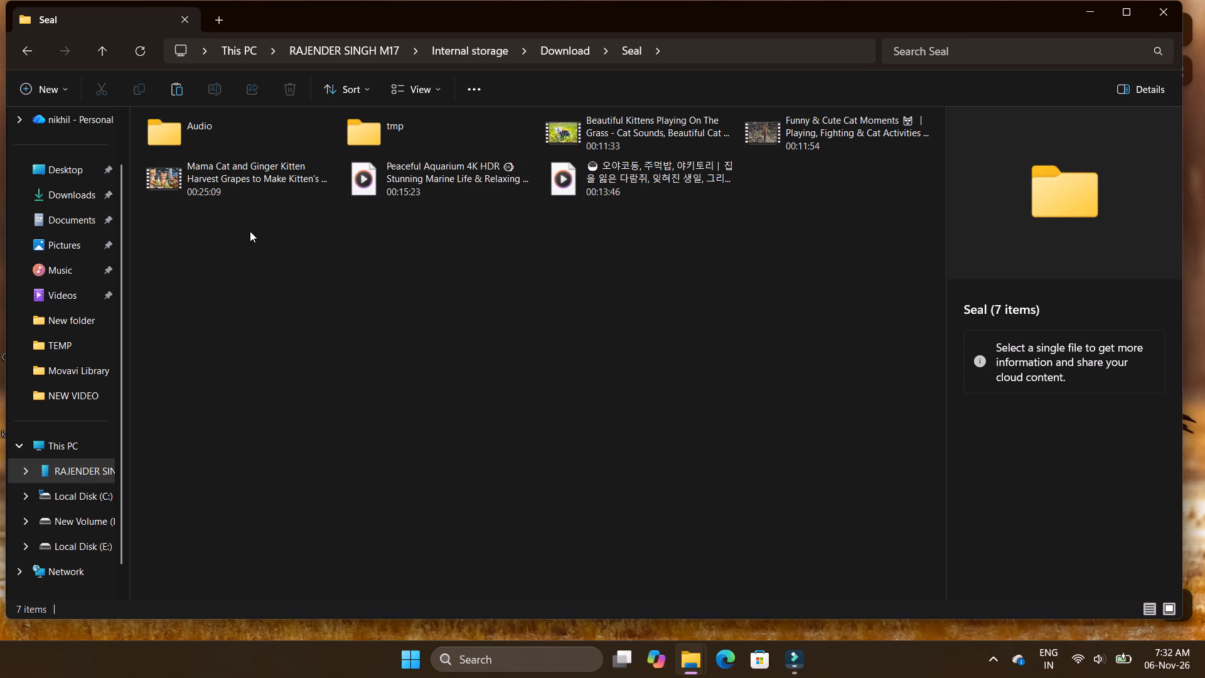
click(173, 136)
double_click(173, 136)
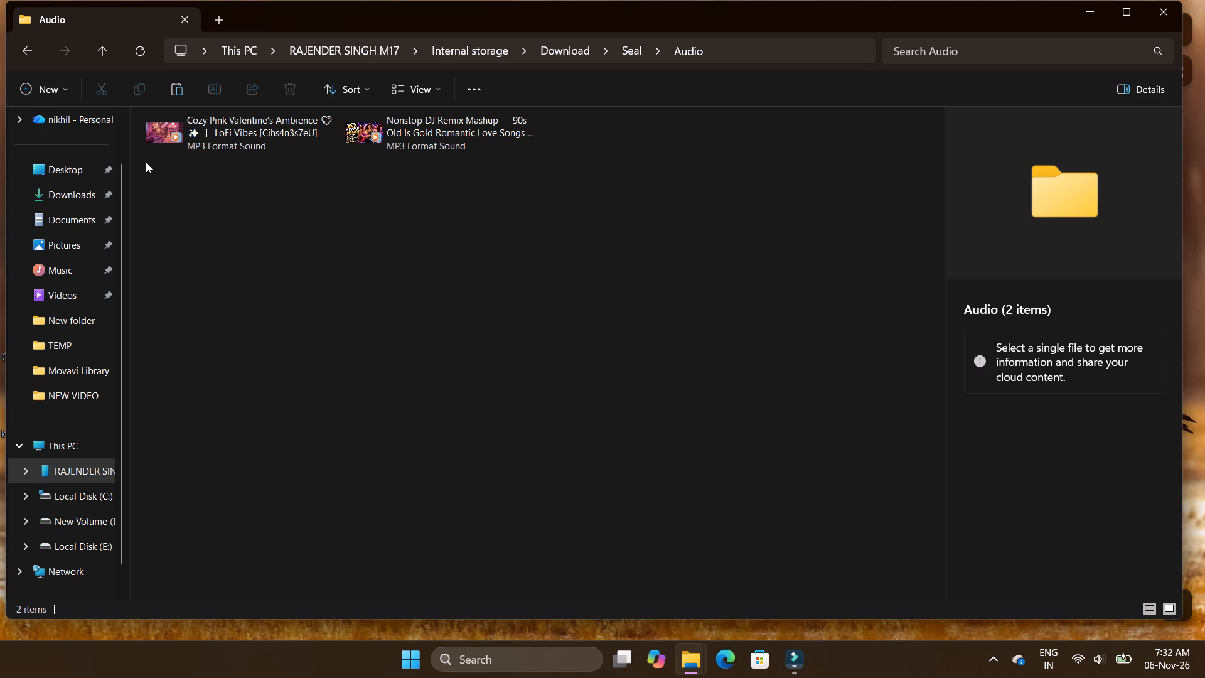
Copy both MP3 files from the phone's Audio folder and paste them directly into the NEW VIDEO folder.
drag(146, 162, 510, 121)
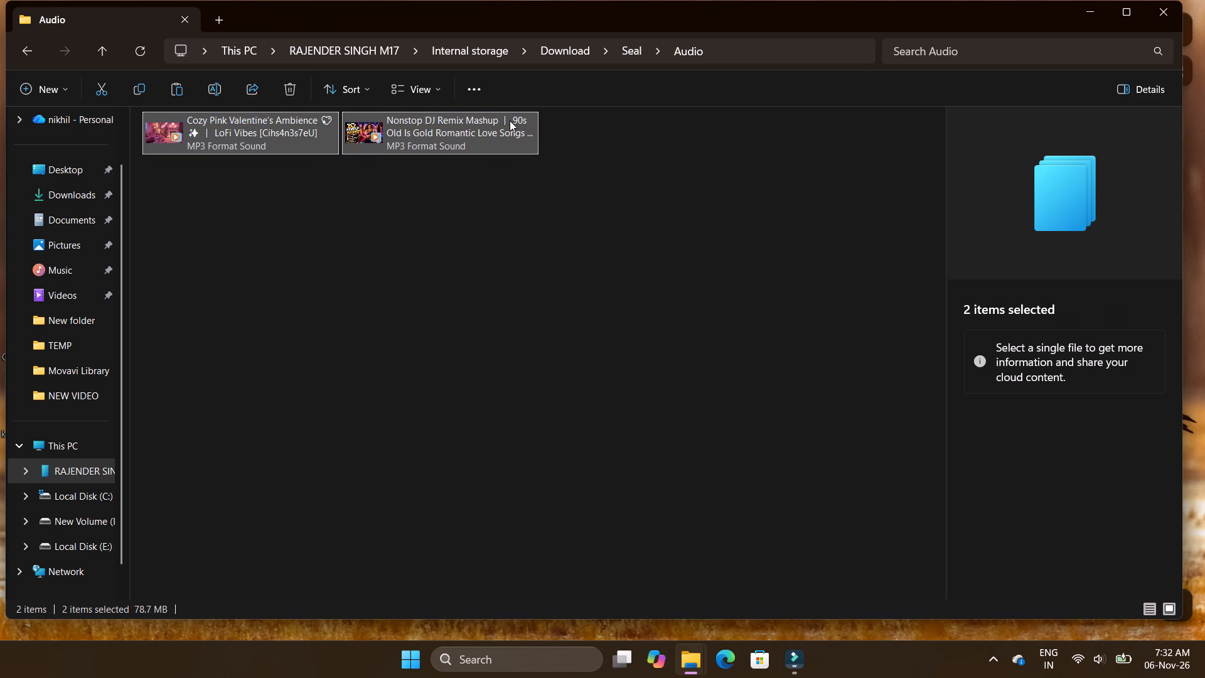
right_click(454, 134)
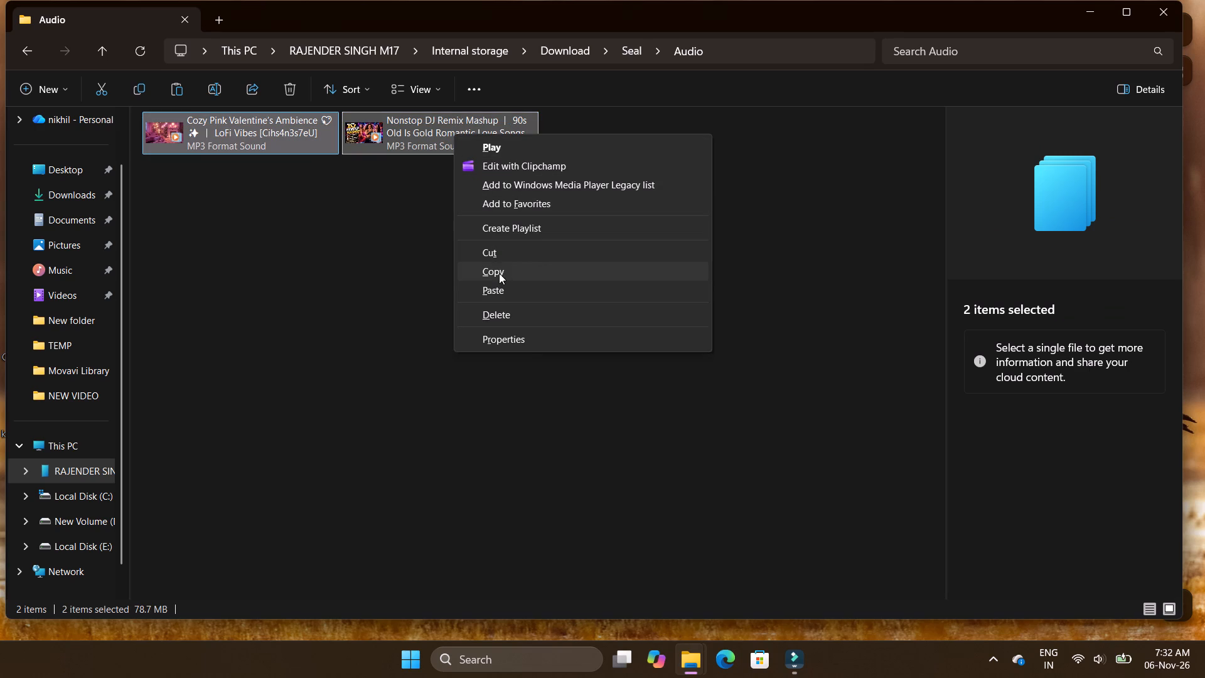
click(494, 267)
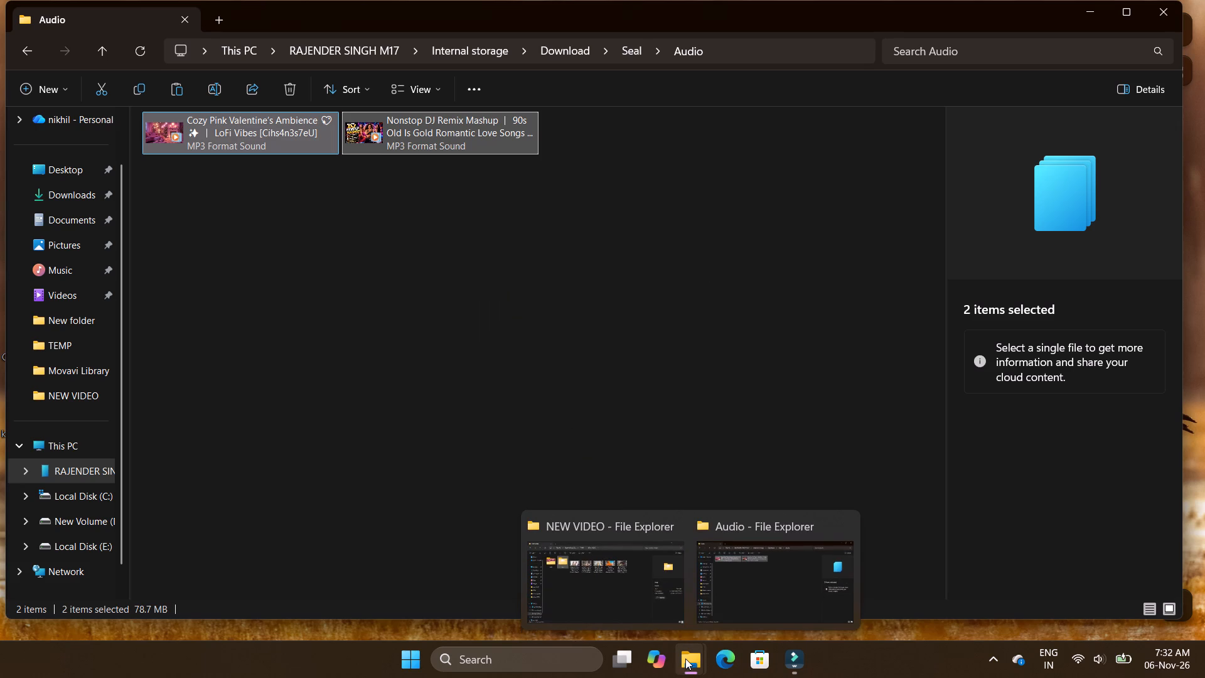
click(624, 595)
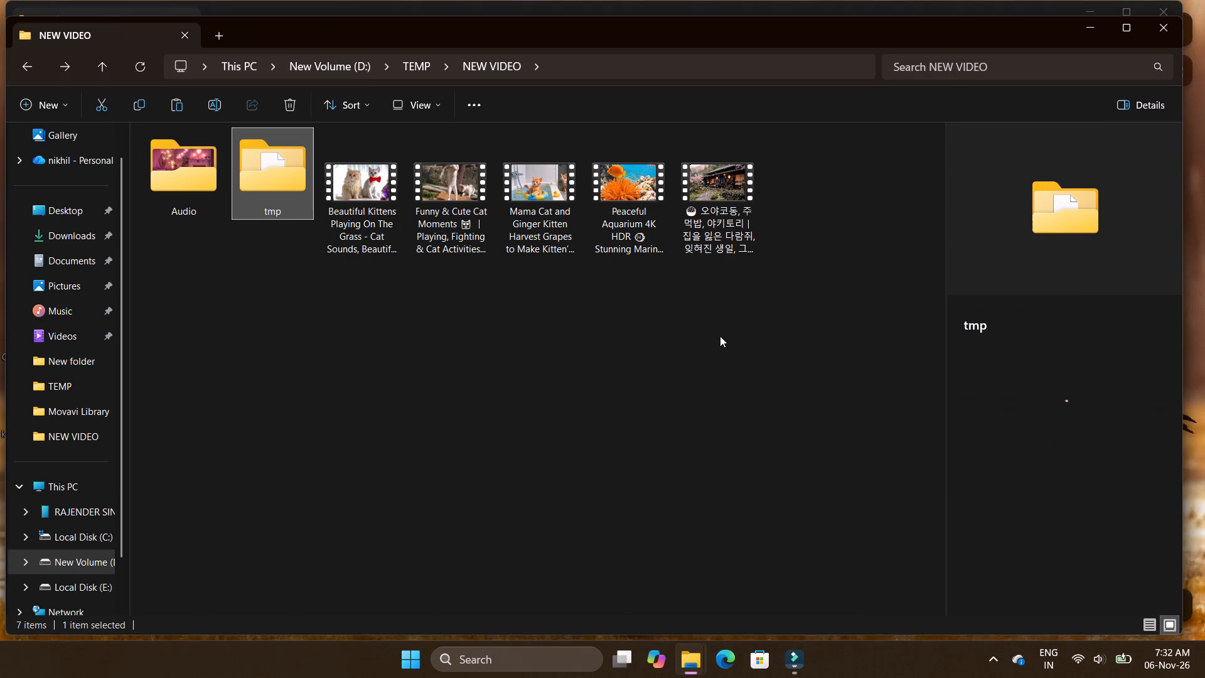
right_click(772, 189)
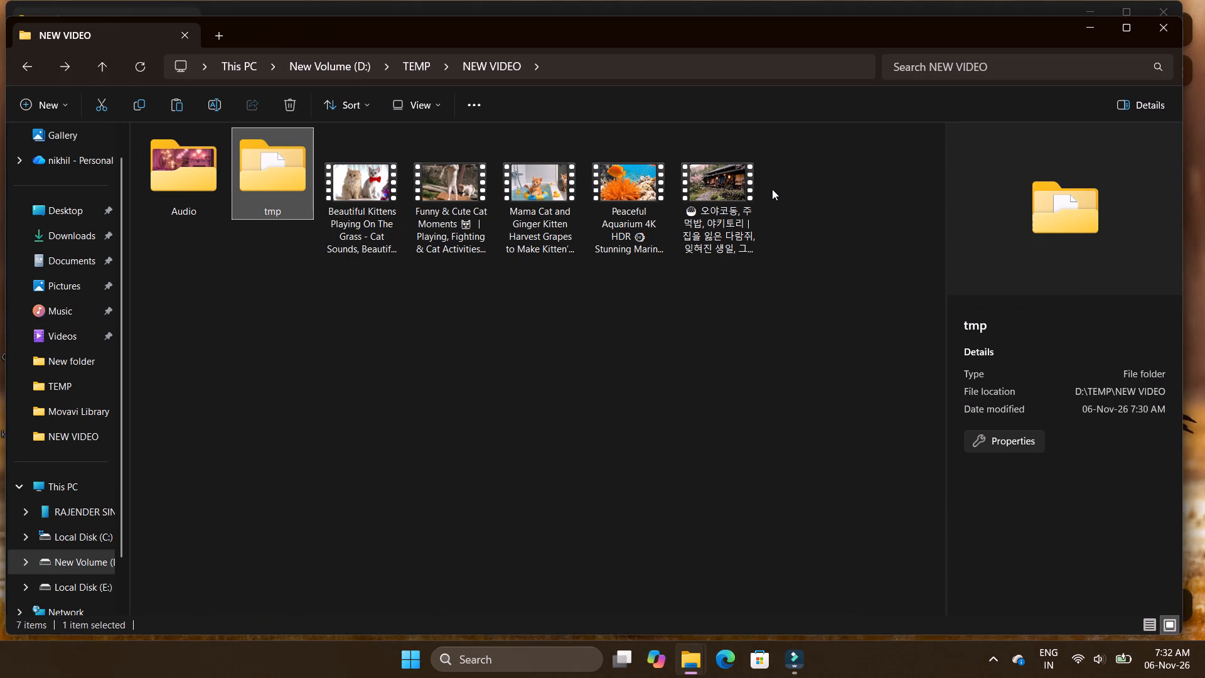
click(796, 210)
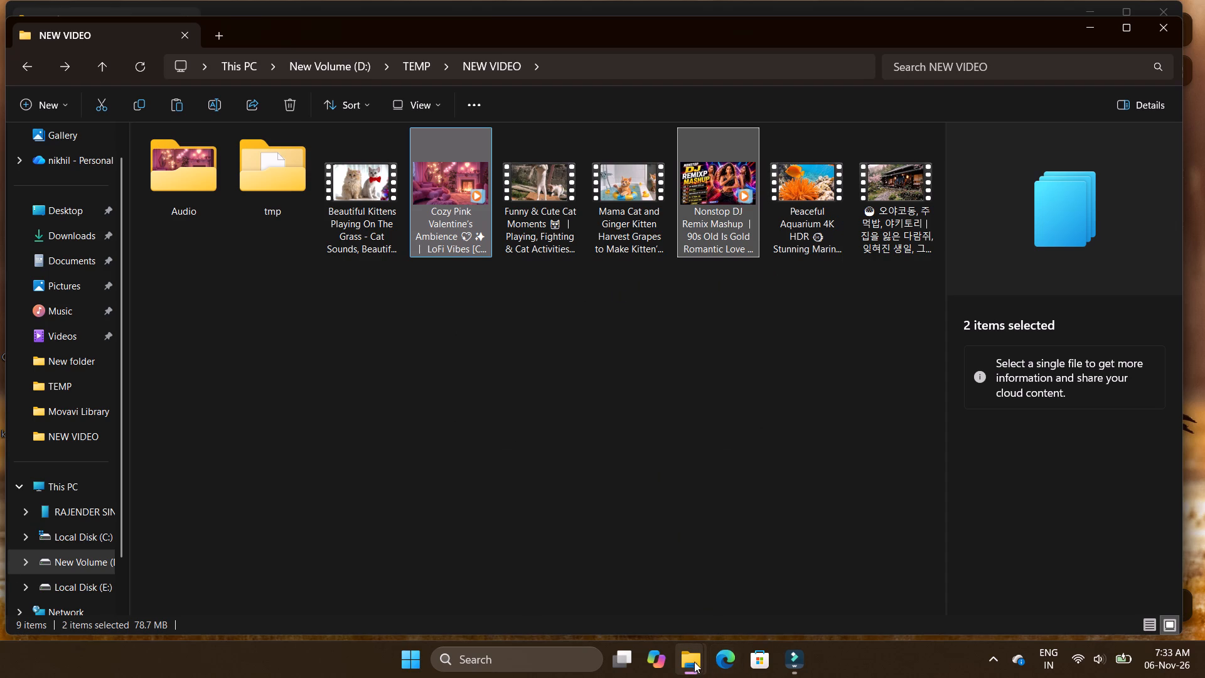
Copy kwaisave_hd and the video with the name starting e8c6d744 from the phone's Download folder into the NEW VIDEO folder.
click(757, 600)
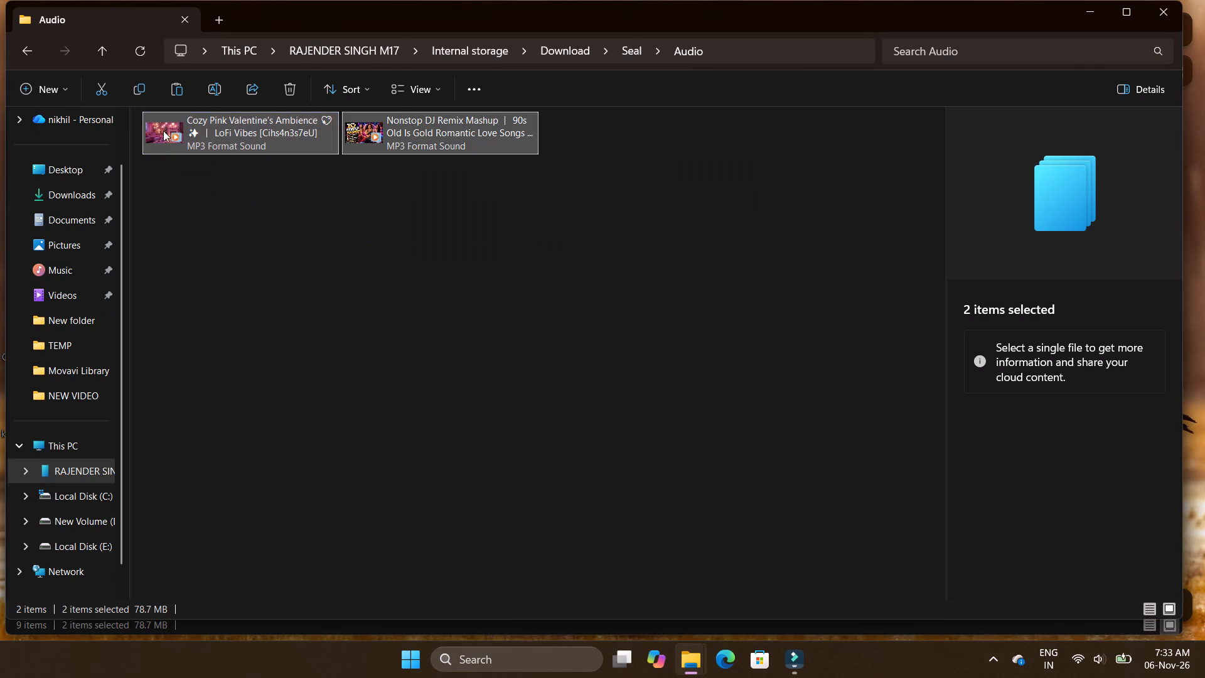
double_click(21, 49)
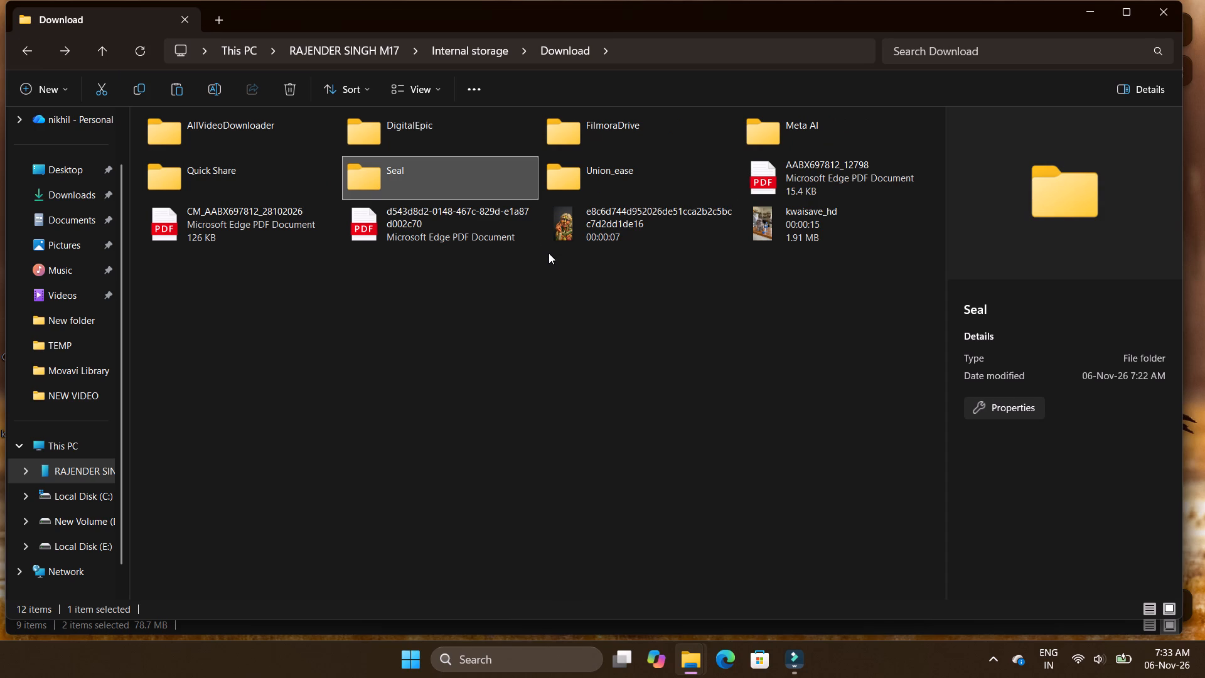
drag(549, 253, 611, 259)
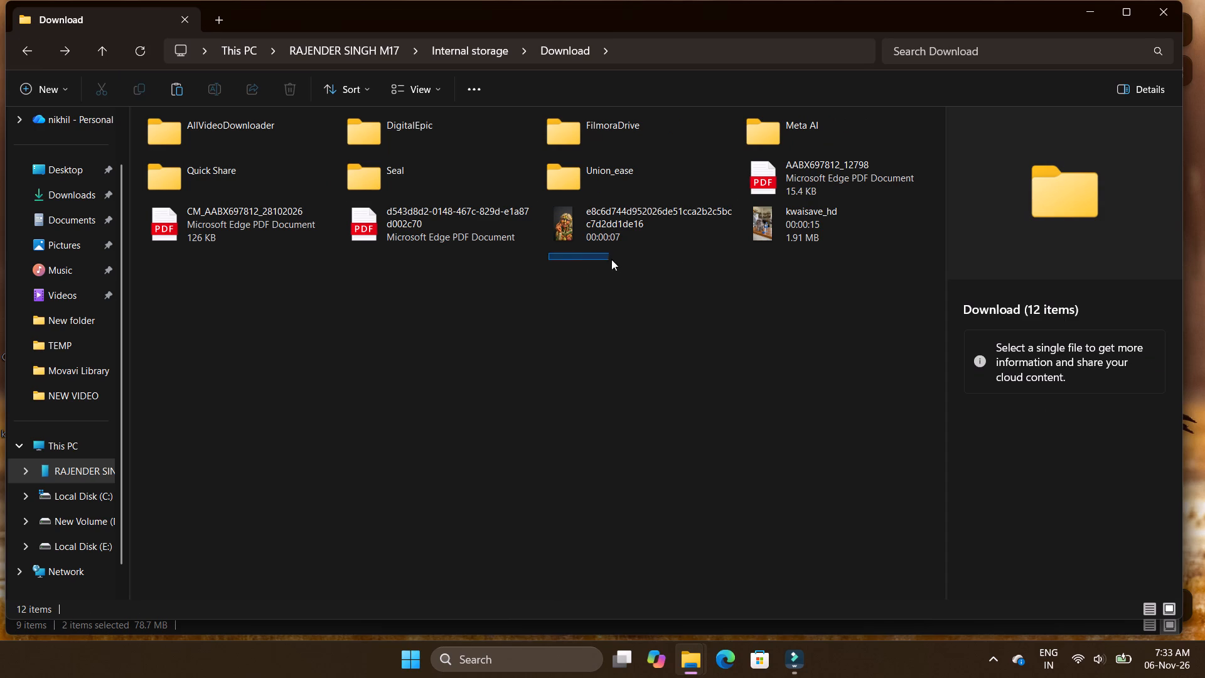
drag(611, 259, 815, 222)
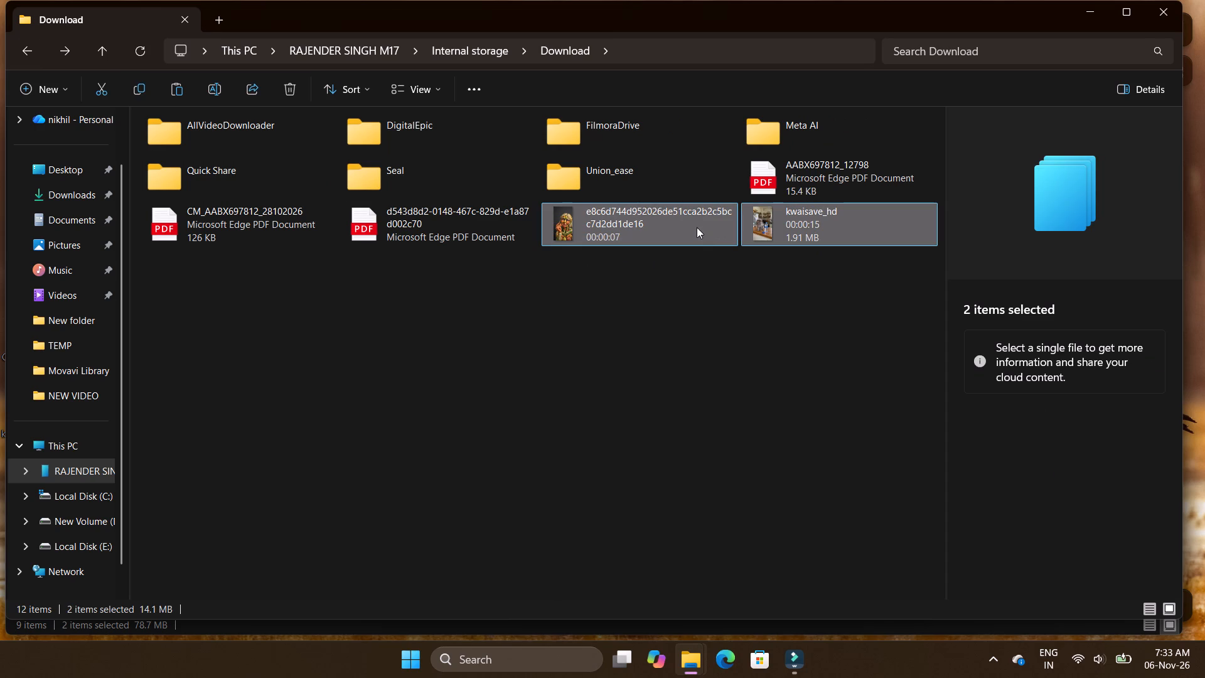
right_click(697, 227)
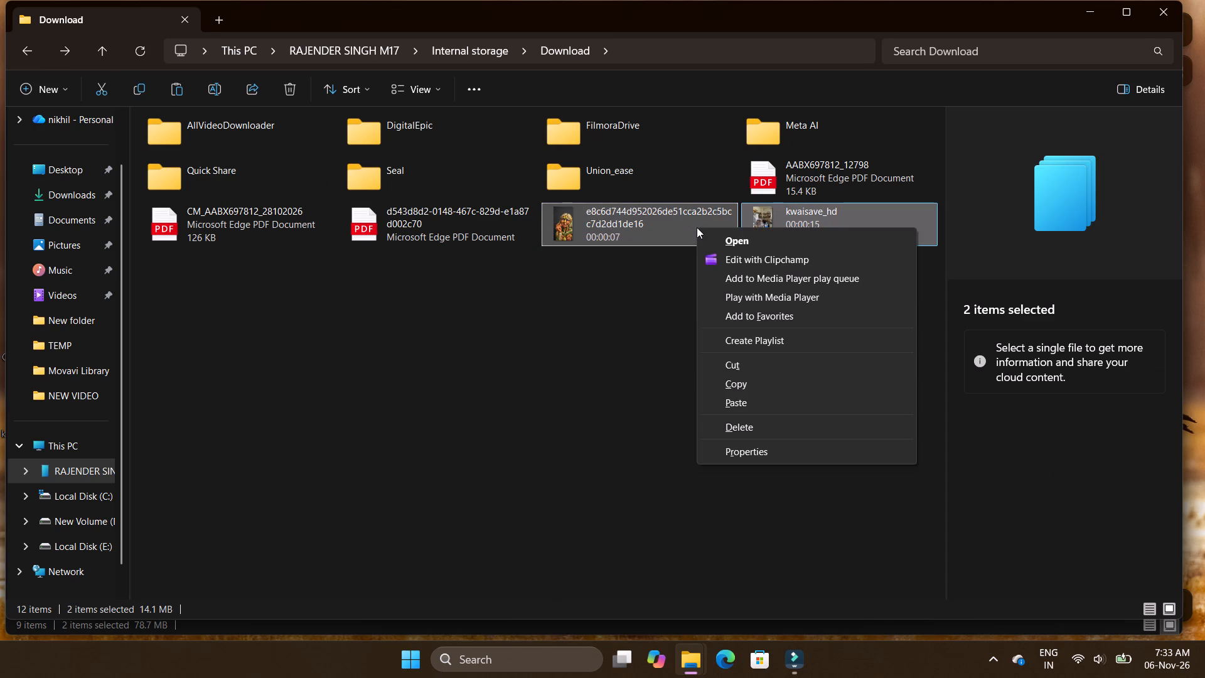
click(742, 383)
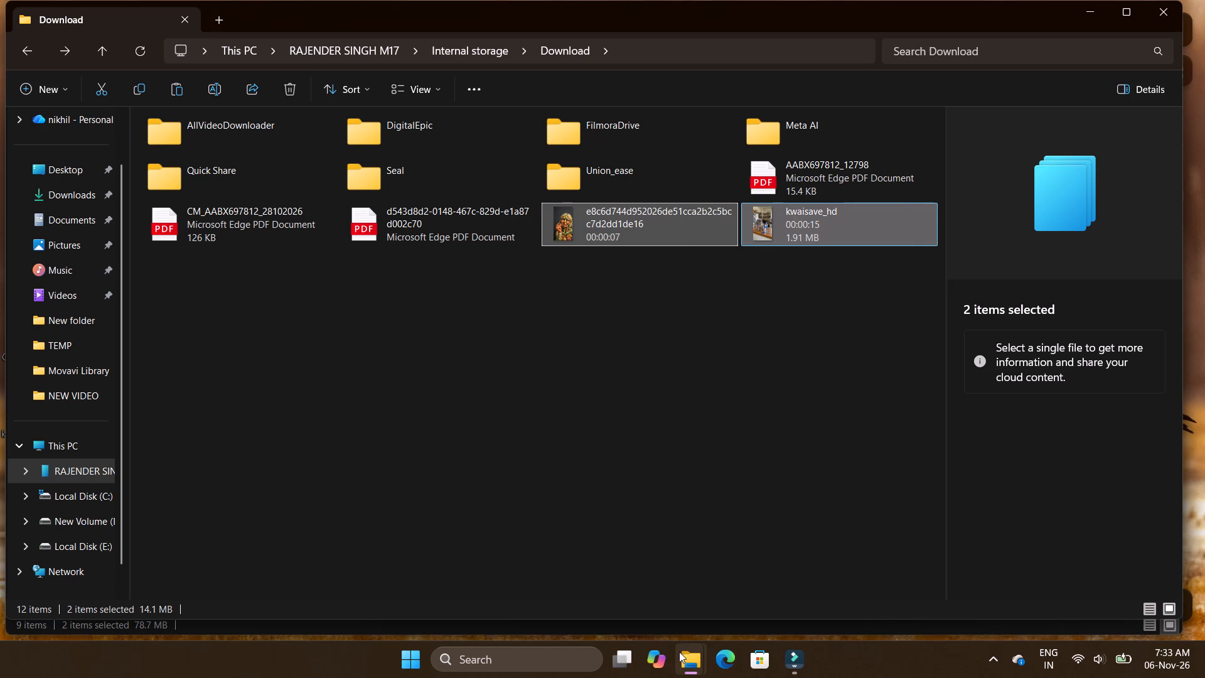
click(629, 604)
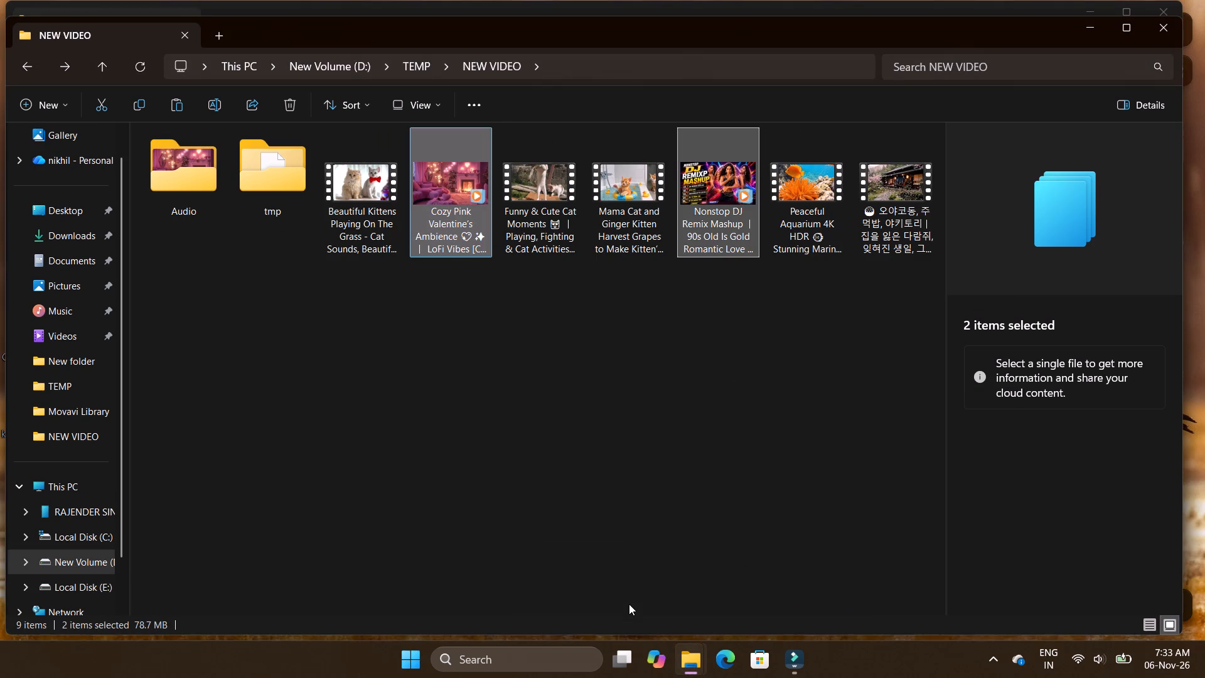
right_click(203, 316)
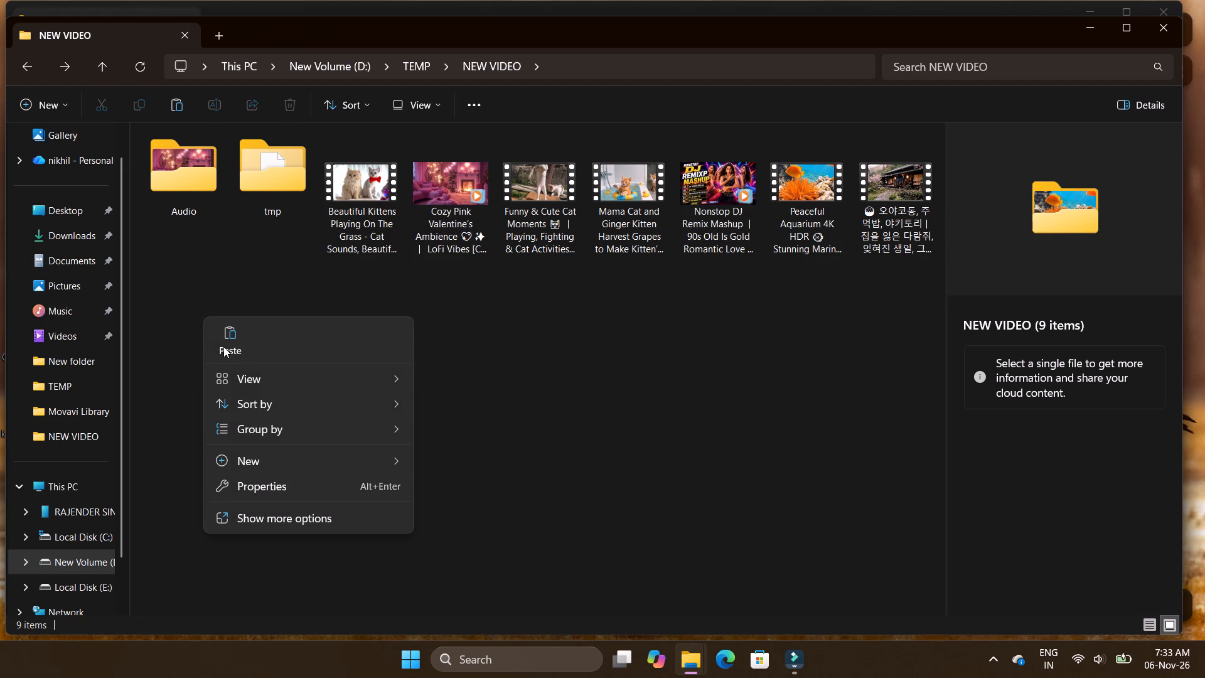
click(234, 343)
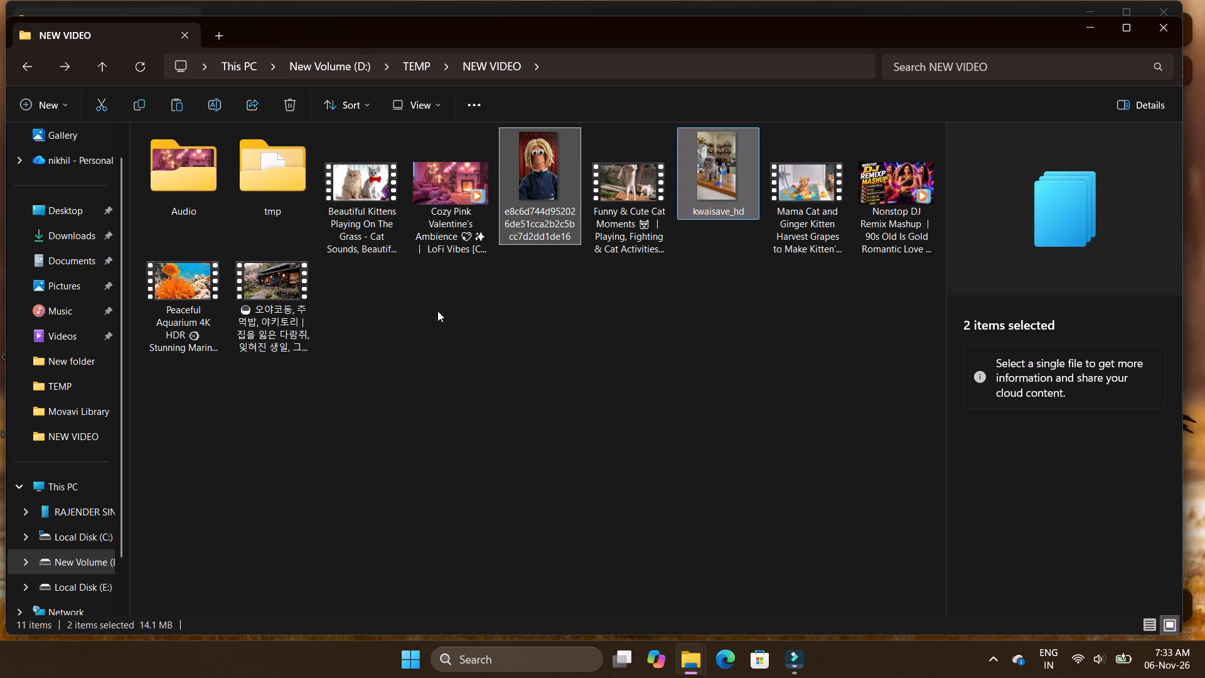
Go back from NEW VIDEO to This PC and close both File Explorer windows.
click(27, 69)
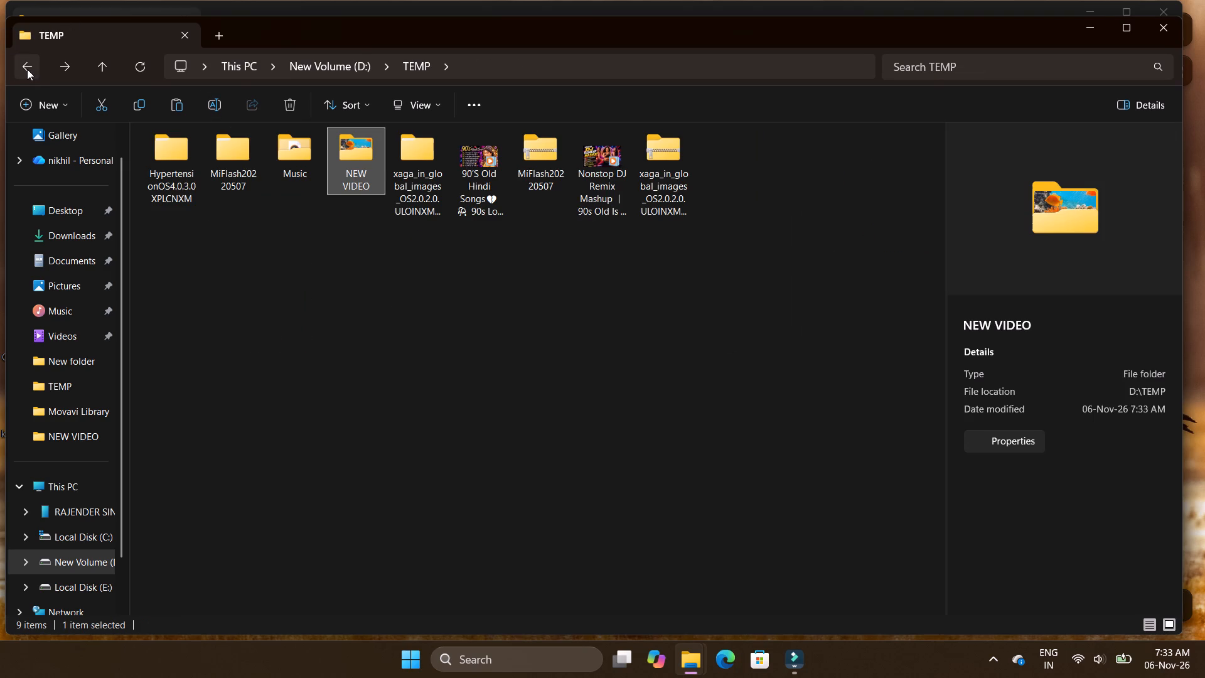
click(27, 69)
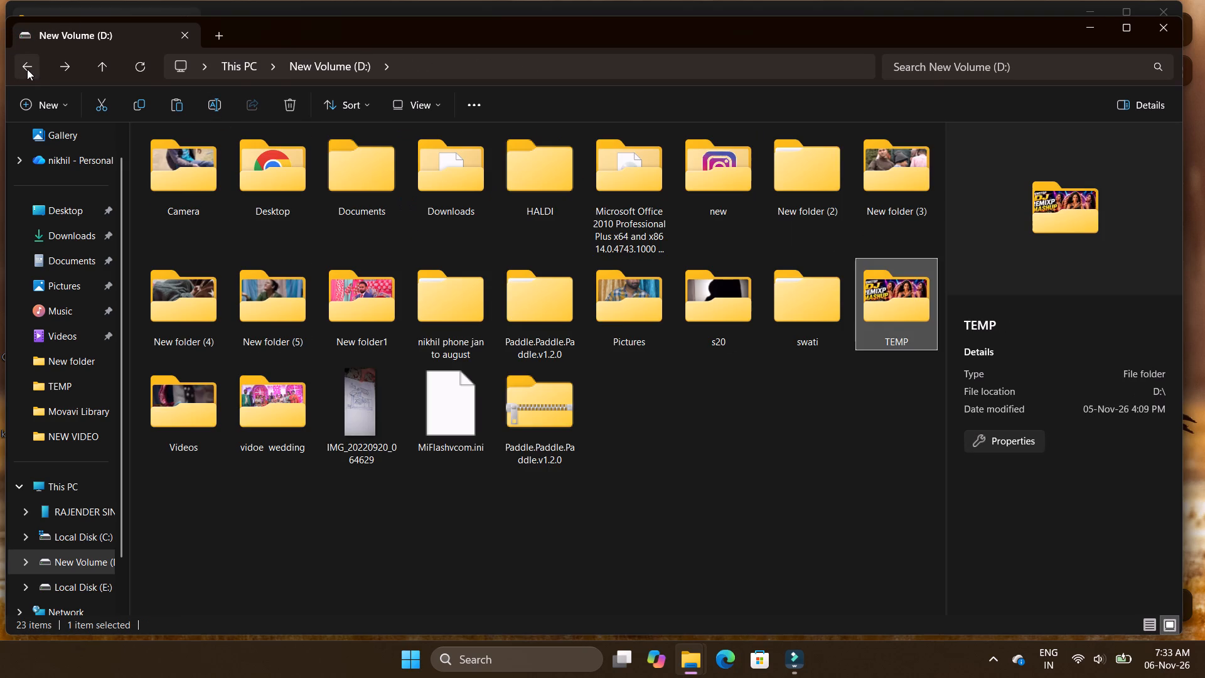
triple_click(27, 69)
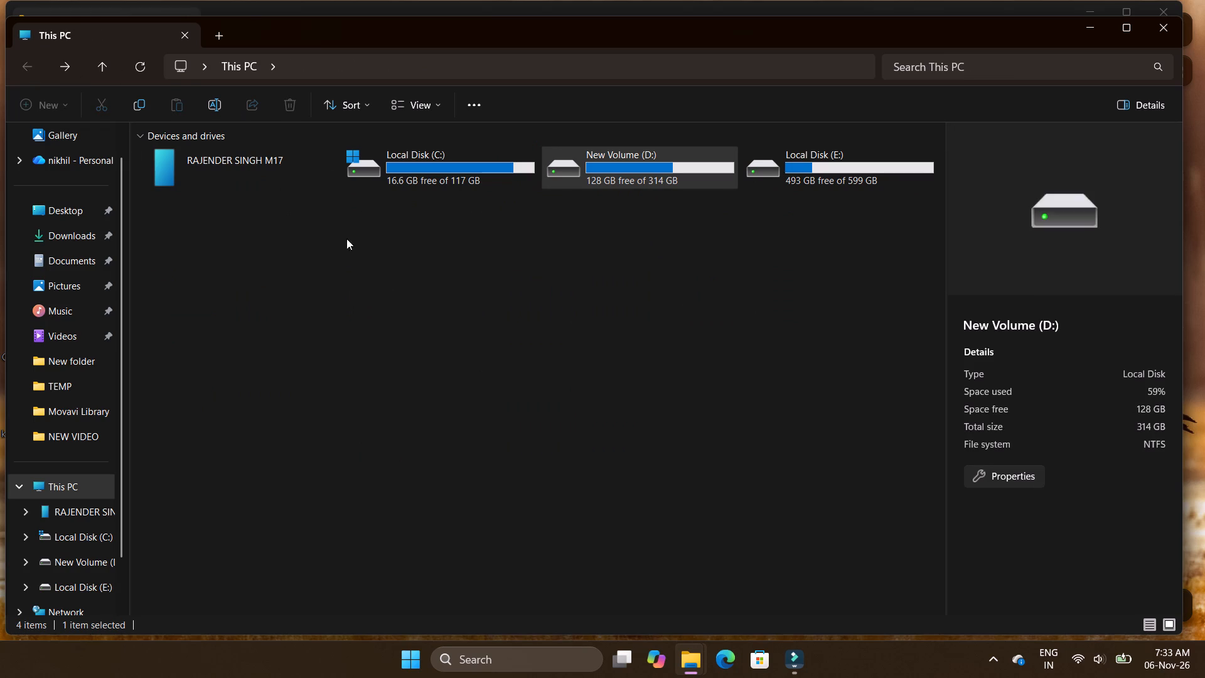
click(1156, 24)
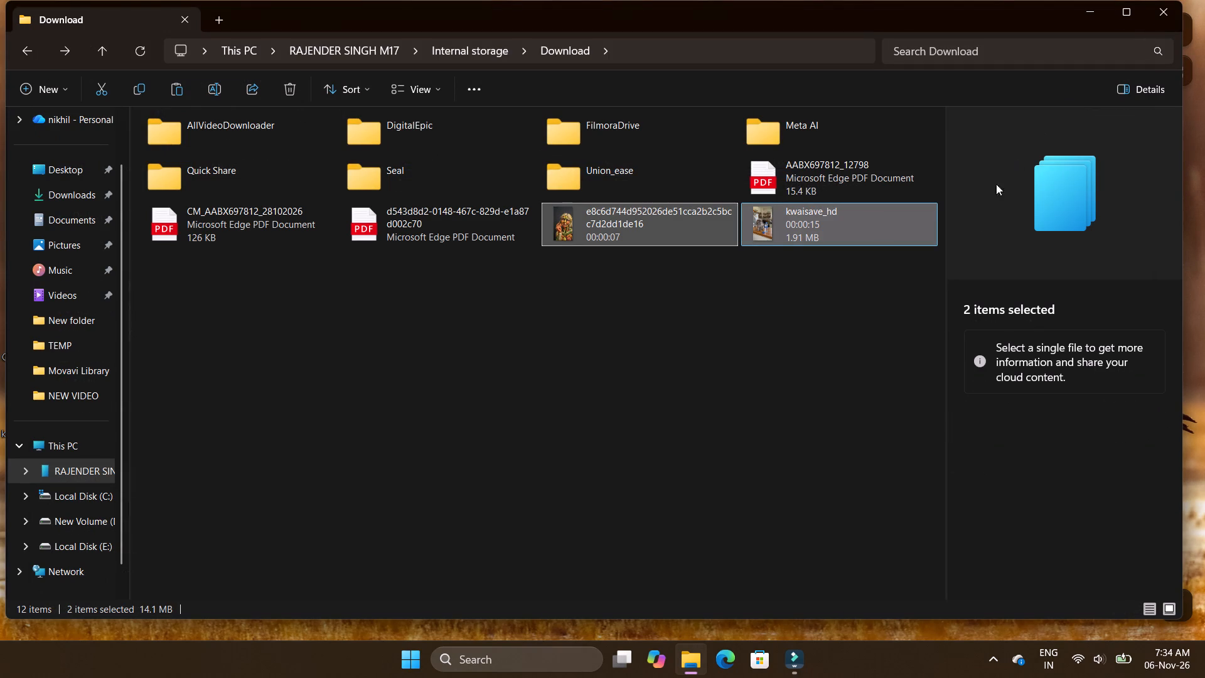
drag(680, 232, 675, 226)
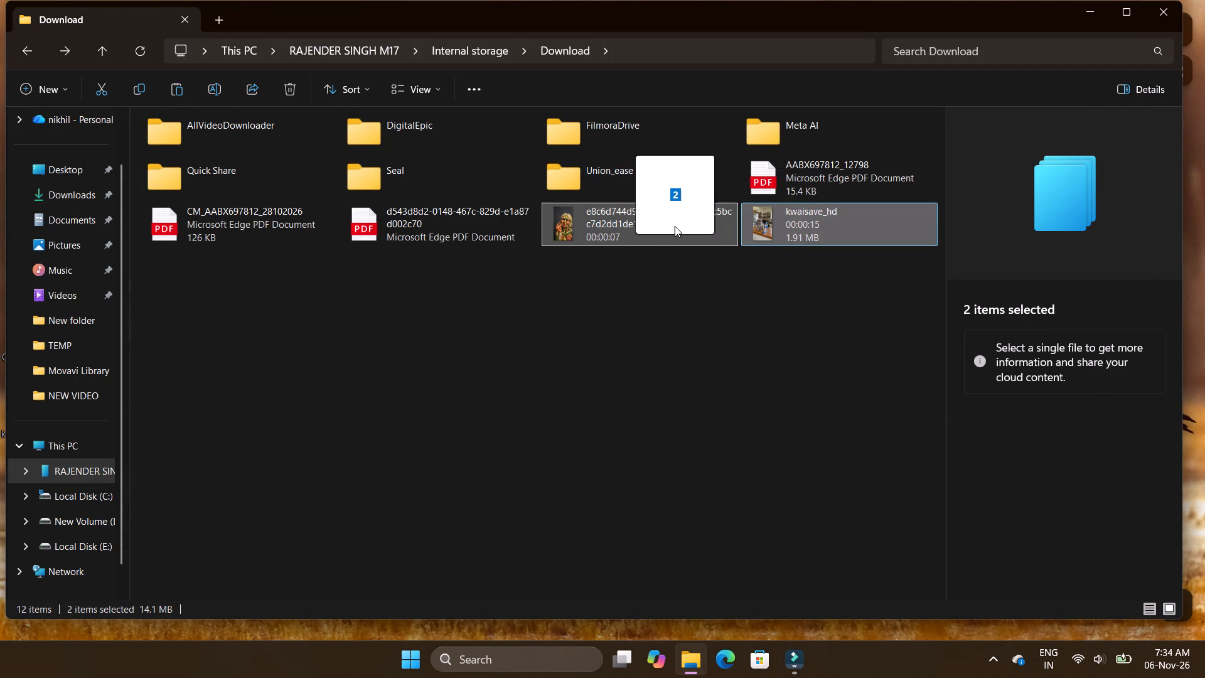
drag(675, 226, 673, 239)
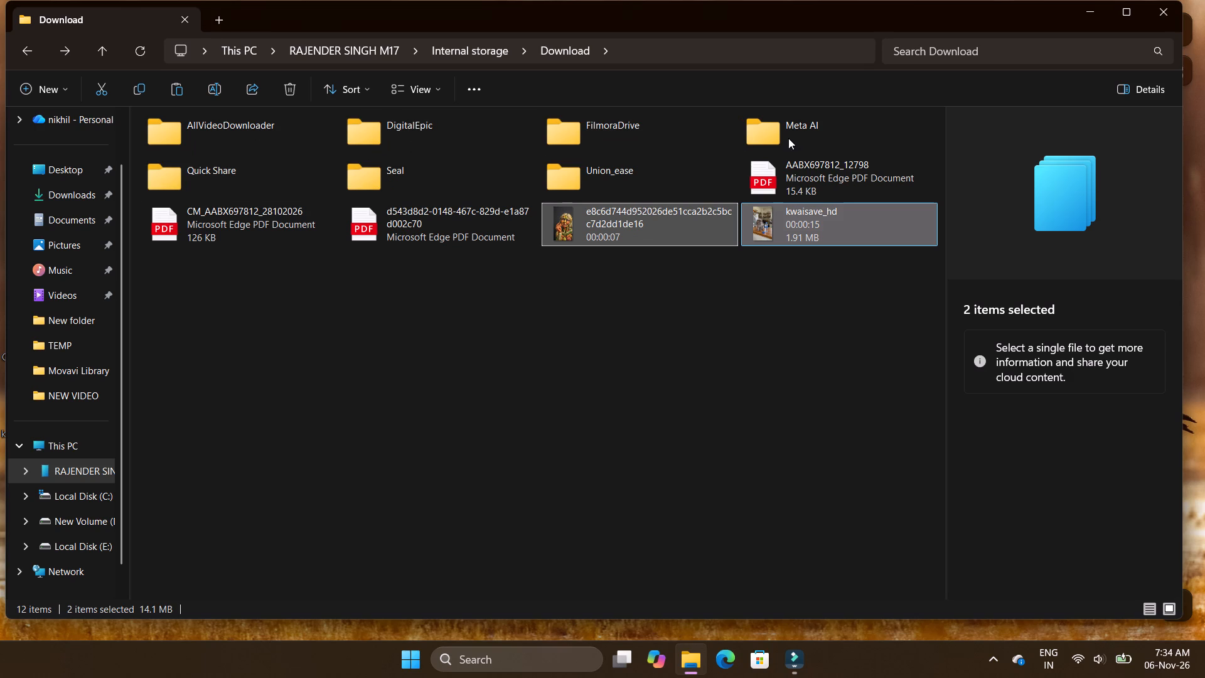
click(1163, 21)
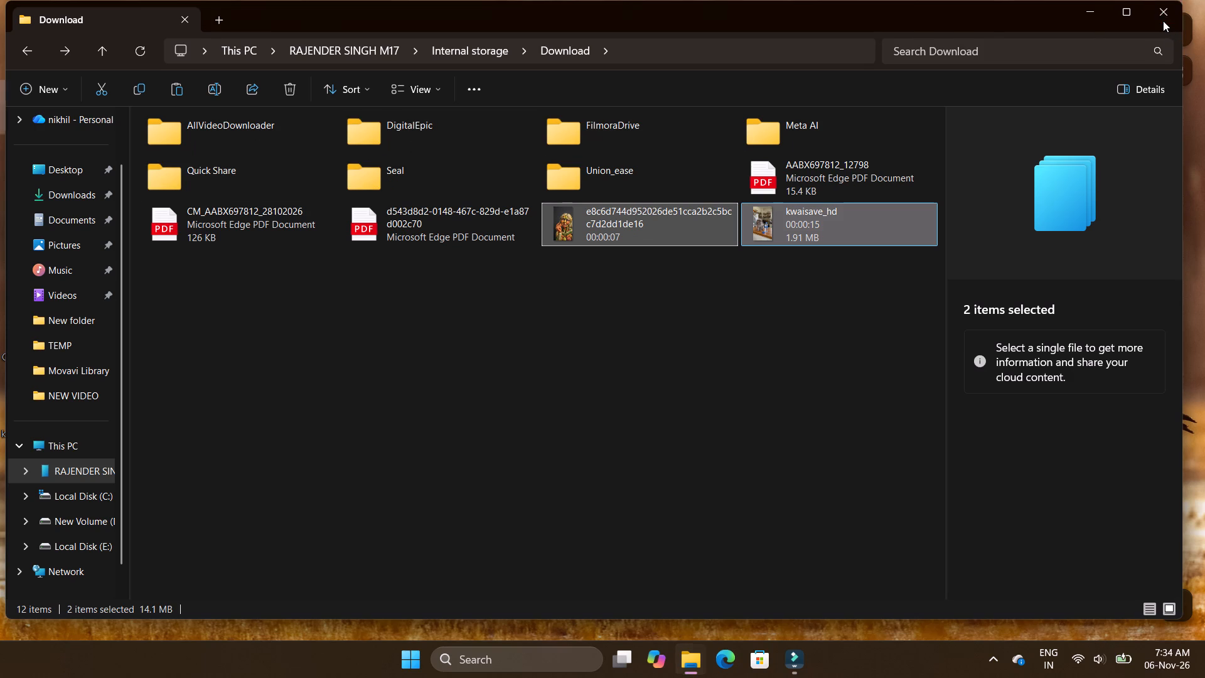
click(1163, 21)
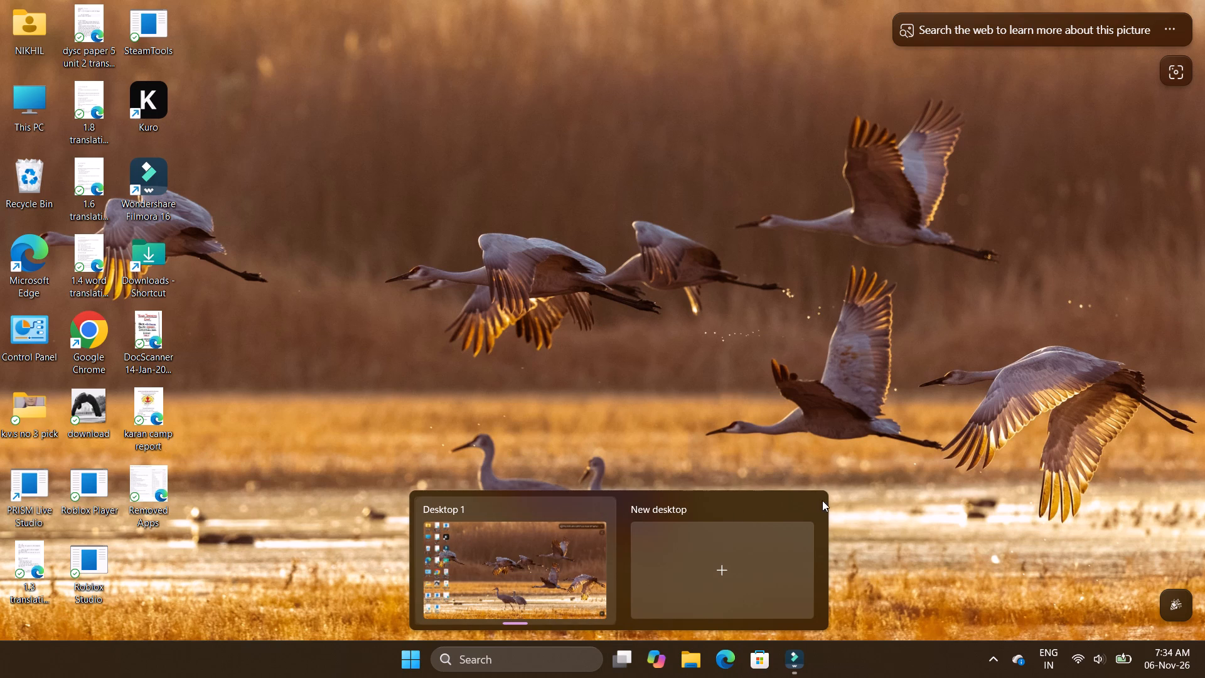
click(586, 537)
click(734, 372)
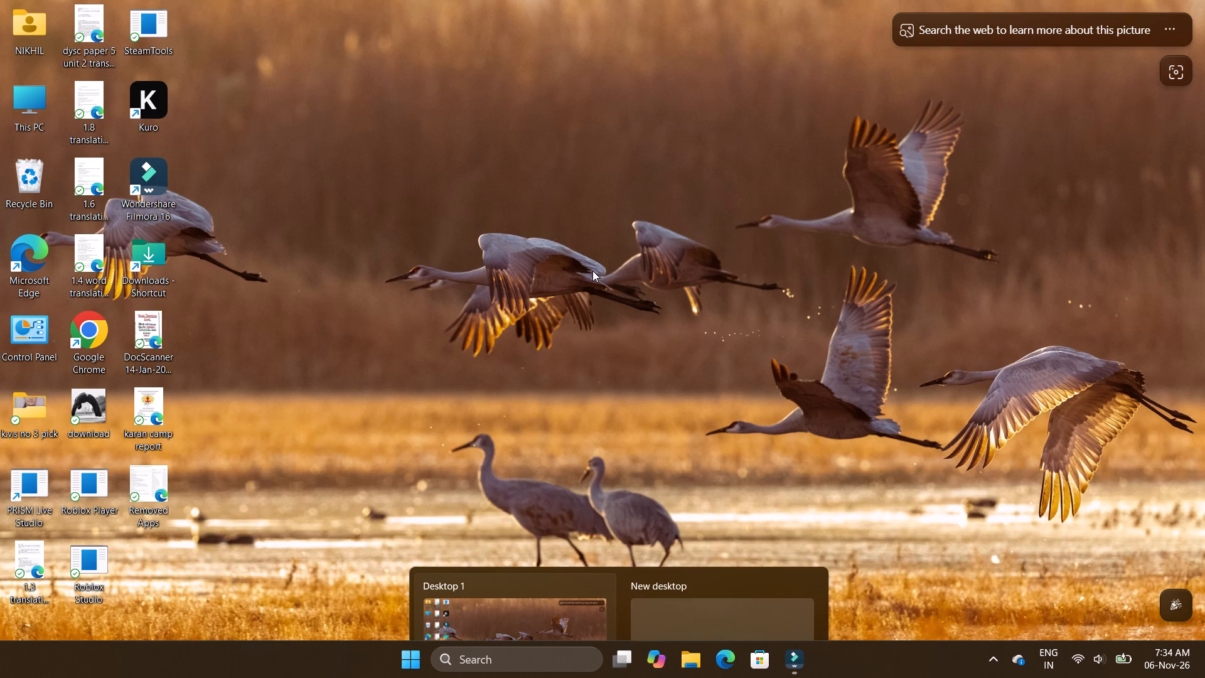
Refresh the desktop.
right_click(588, 271)
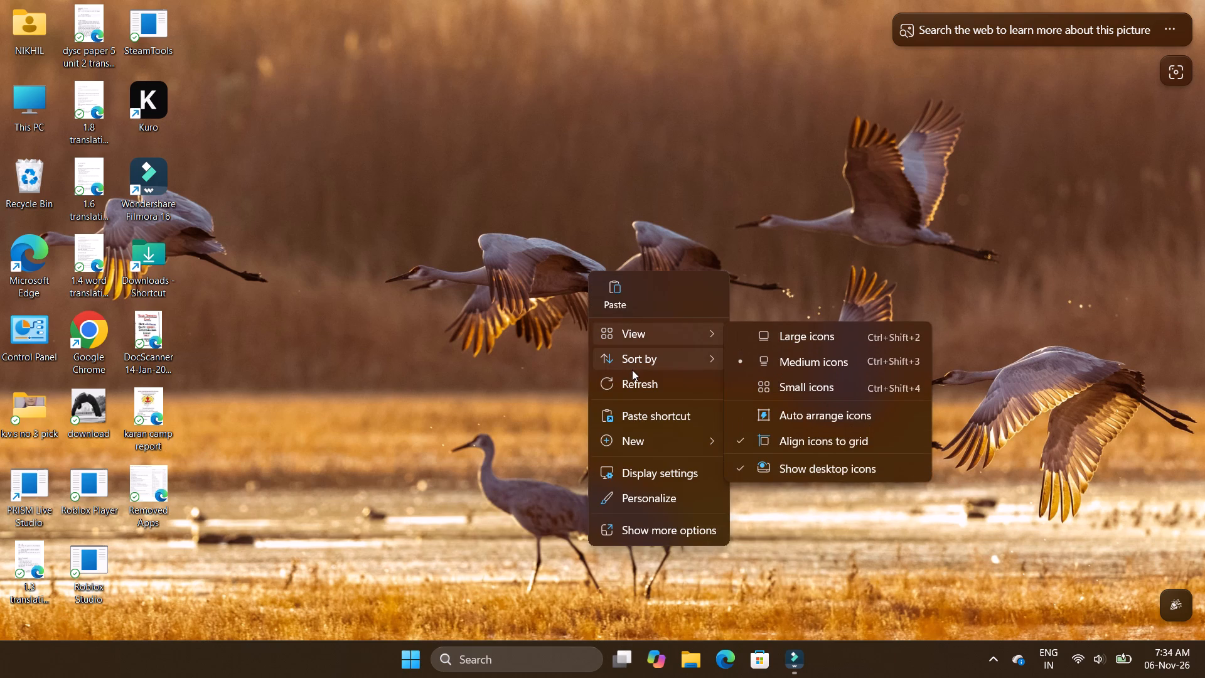
click(643, 382)
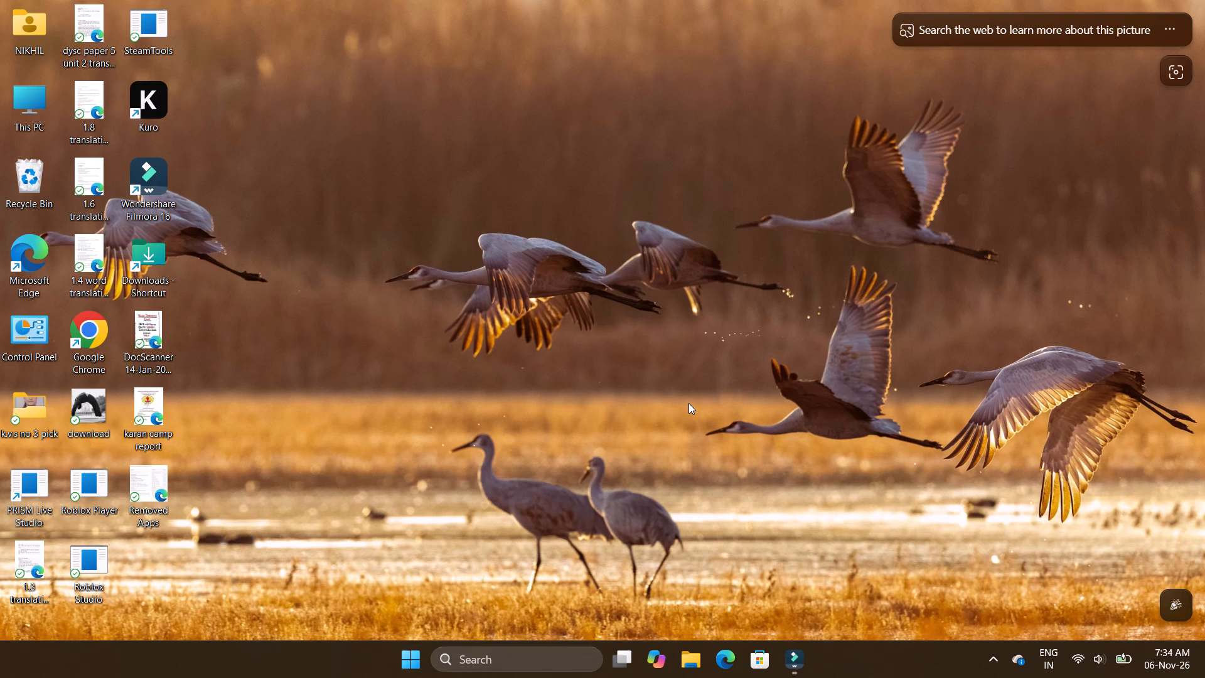
Open the user's temporary files folder by running %temp%.
key(super+r)
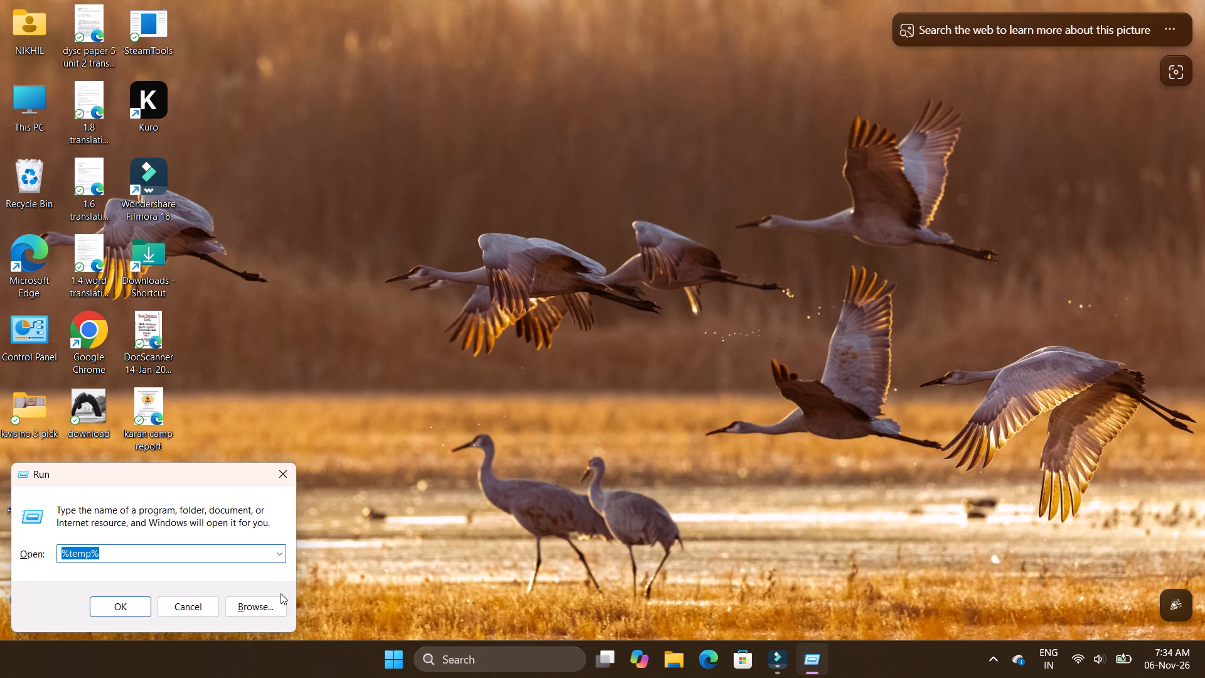
click(137, 603)
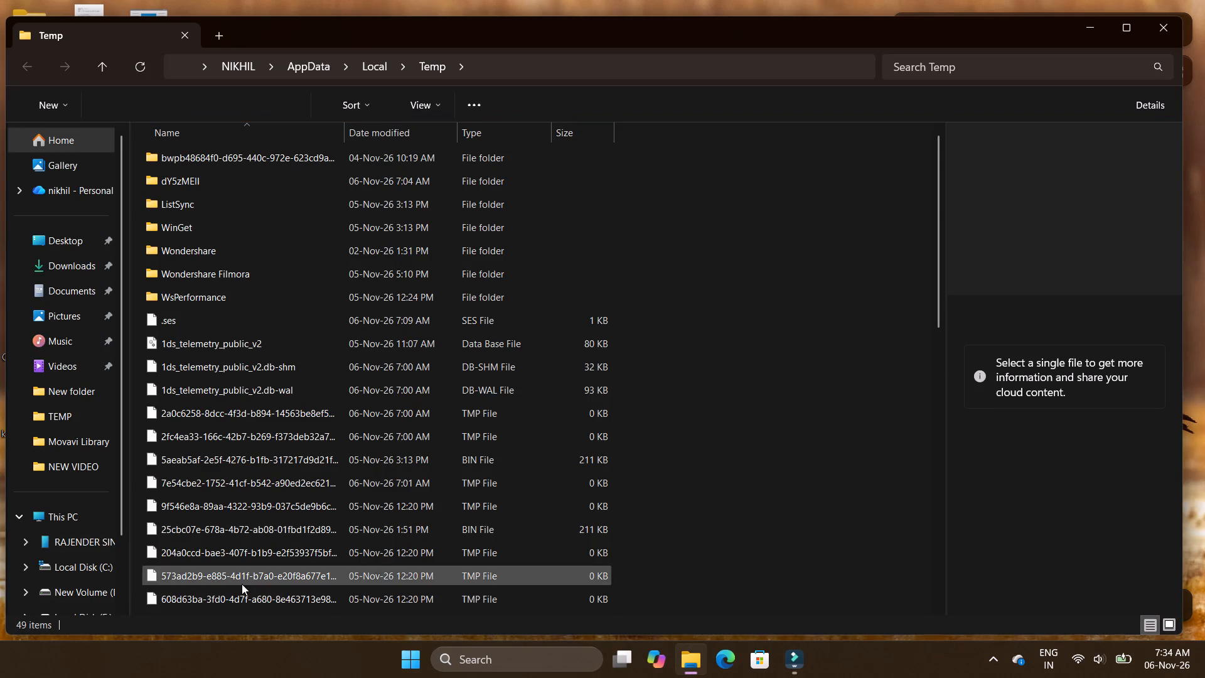
Select all files and folders in the Temp folder and delete them.
scroll(243, 564, down, 7)
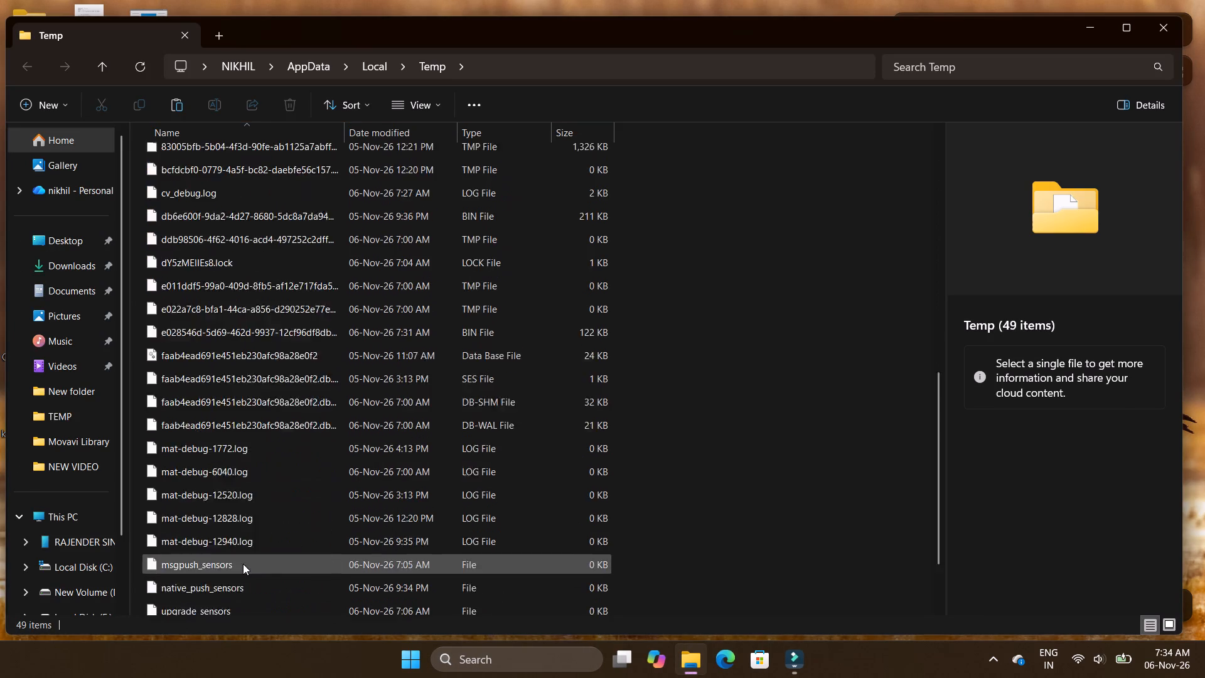
scroll(243, 564, down, 14)
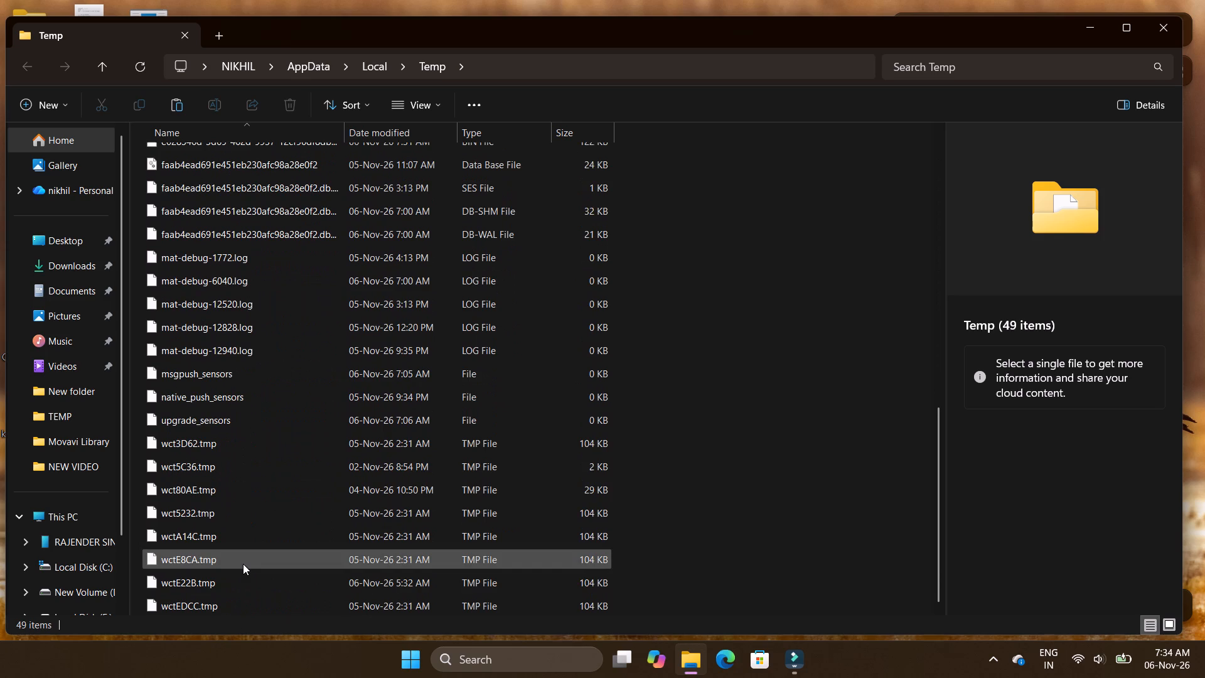
scroll(243, 564, down, 1)
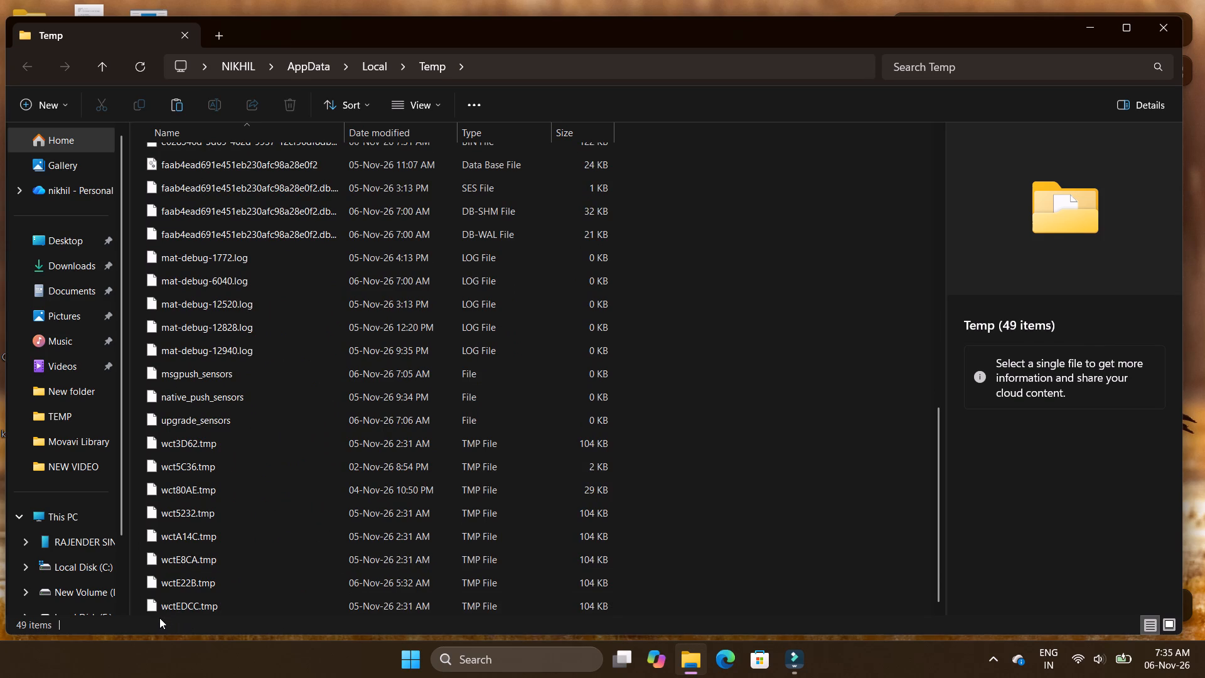
drag(159, 618, 402, 419)
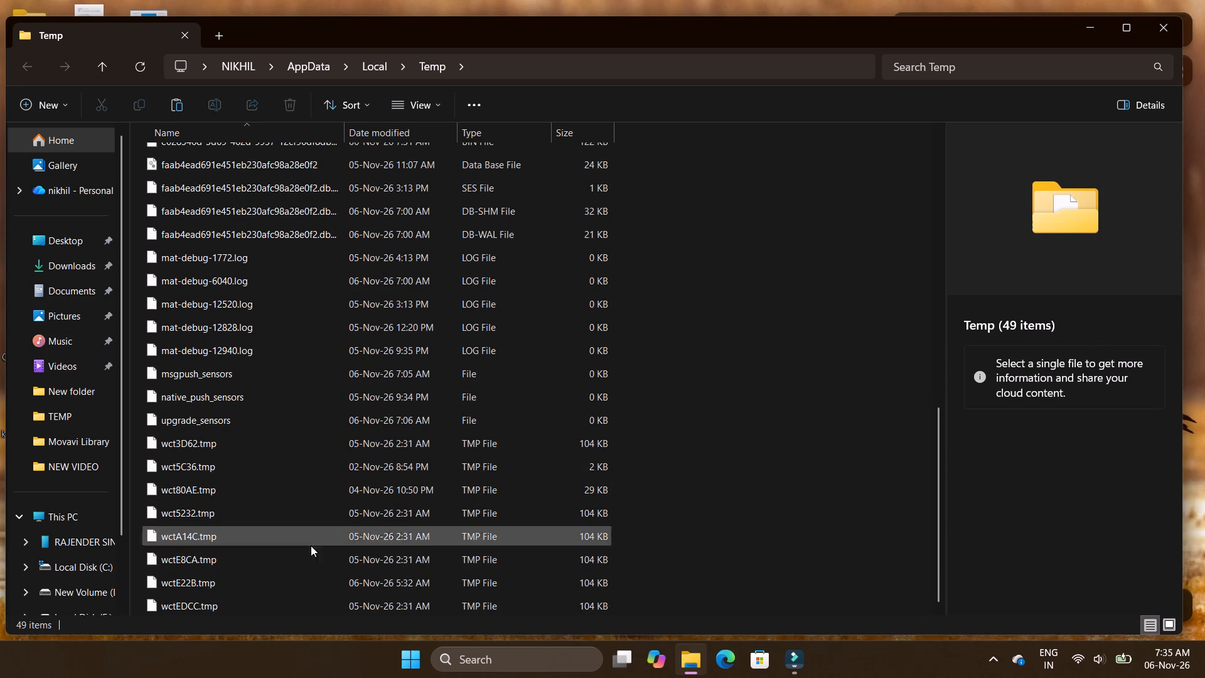
drag(180, 606, 264, 495)
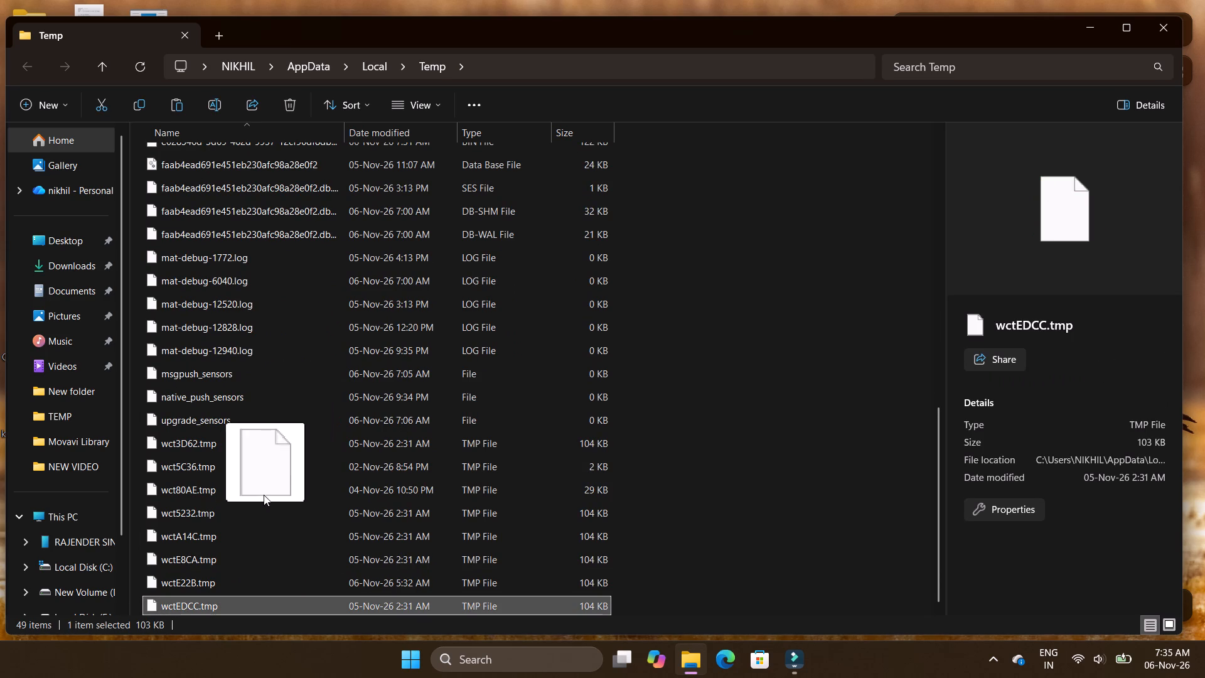
drag(264, 495, 264, 495)
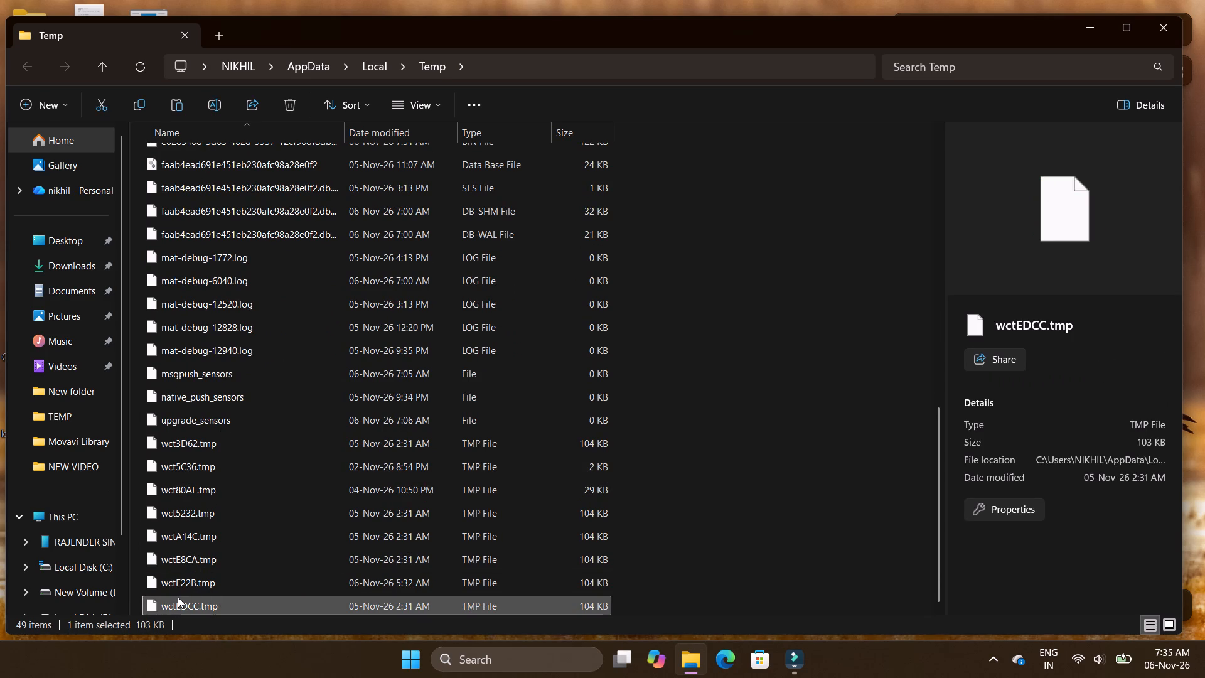
drag(178, 597, 165, 621)
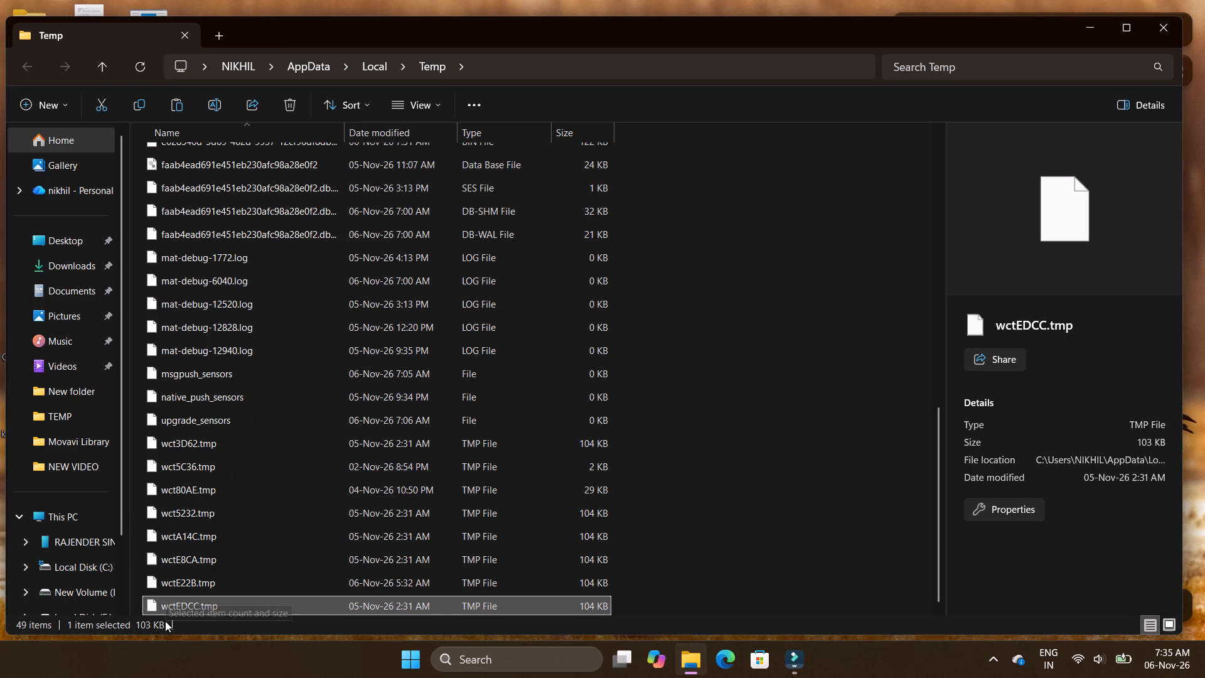
click(626, 606)
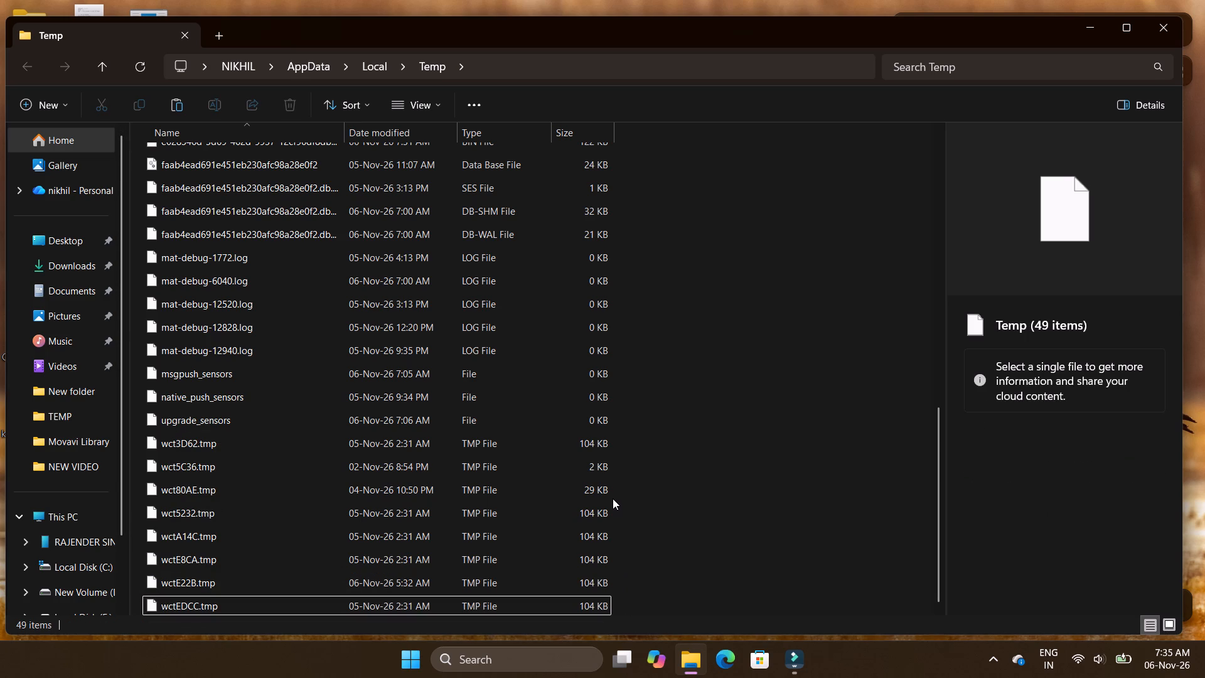
drag(623, 605, 596, 173)
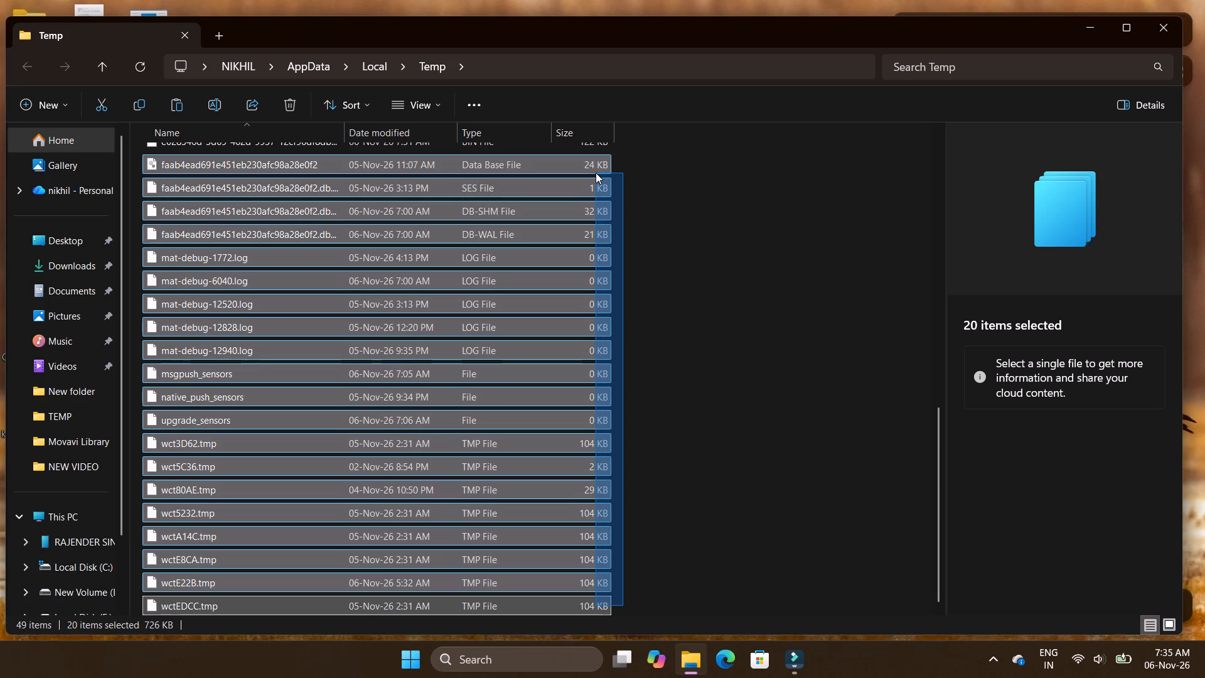
drag(596, 173, 587, 109)
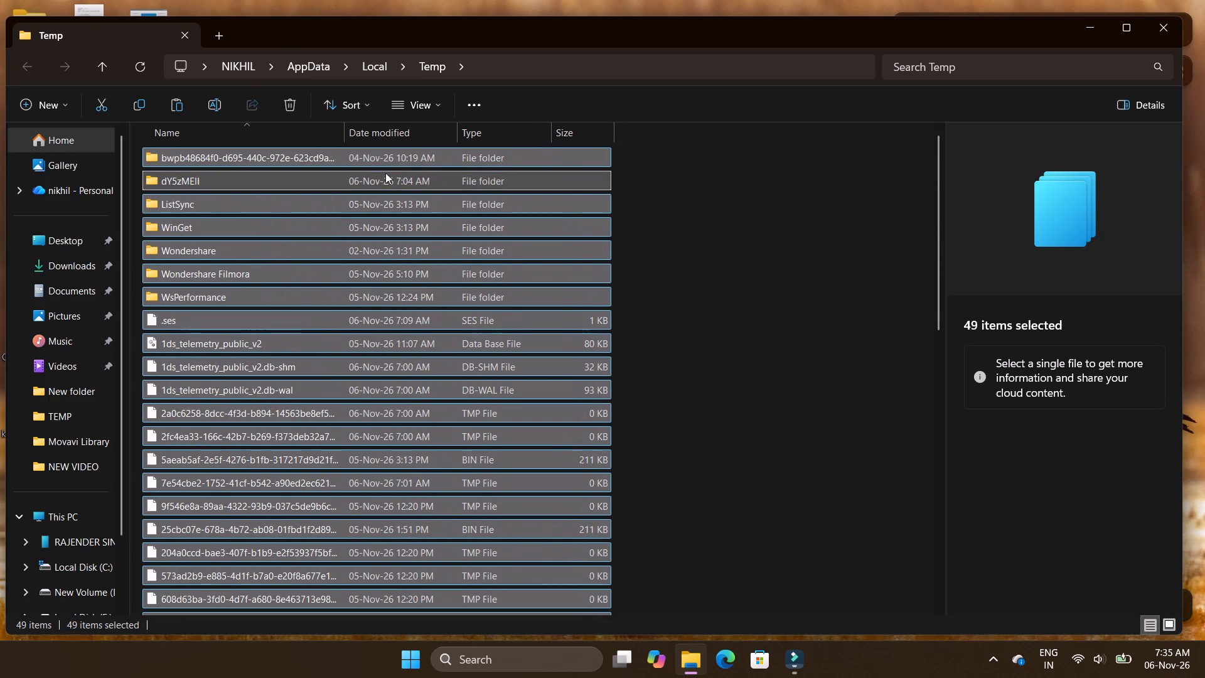
click(293, 100)
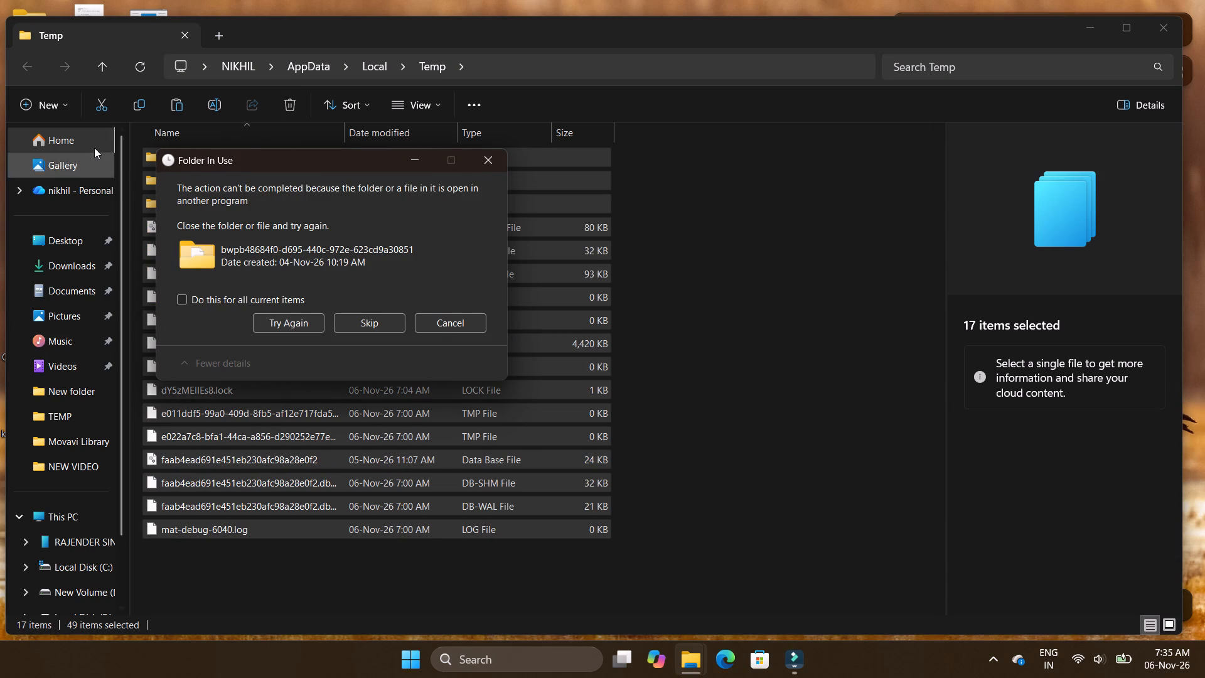
Skip the in-use folders, including Wondershare and Wondershare Filmora, cancel the rest of the deletion and close the Temp window.
click(373, 327)
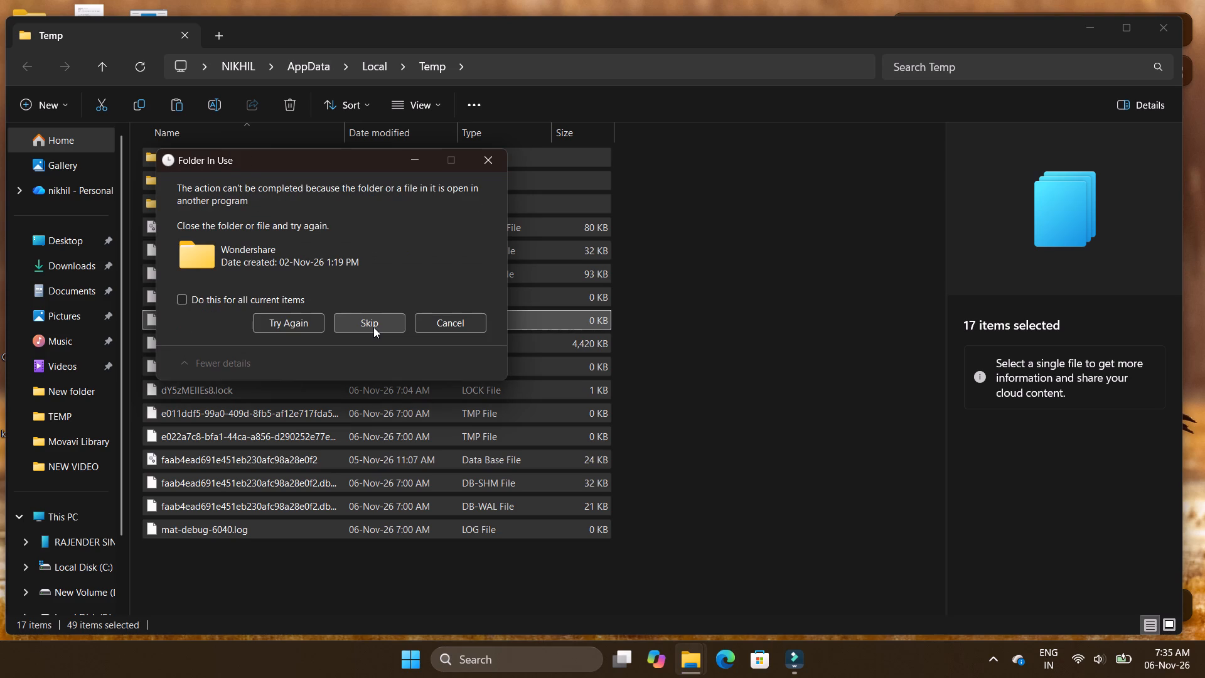
click(373, 327)
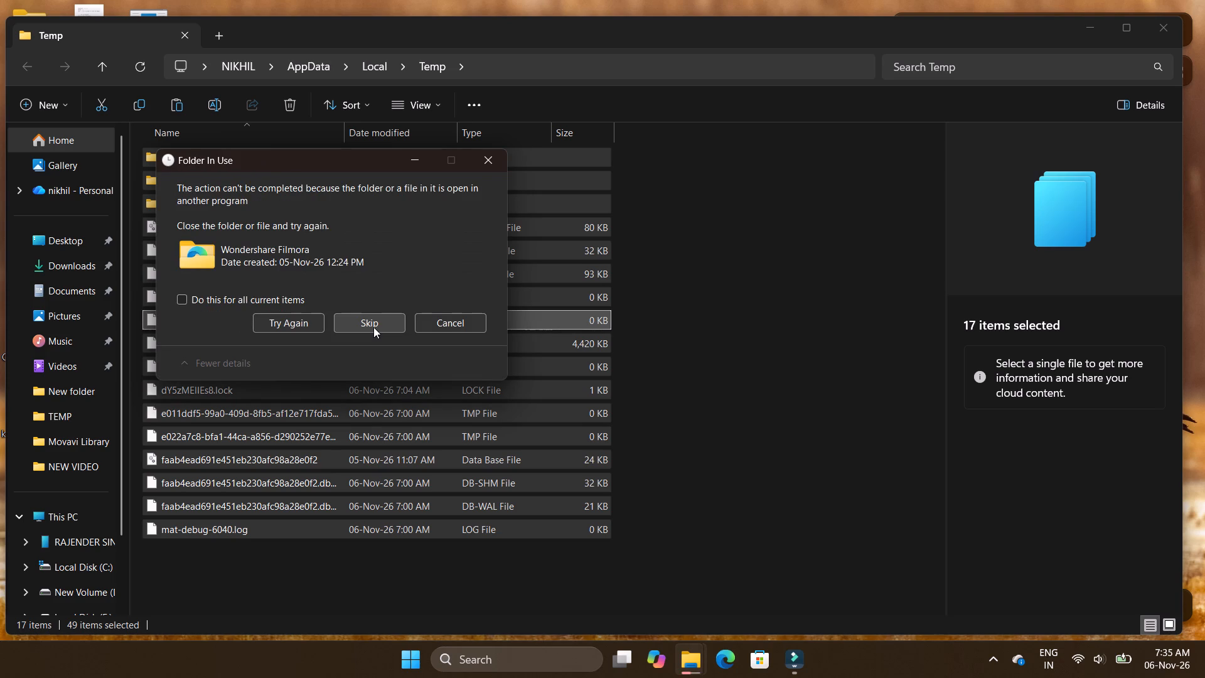
click(373, 327)
click(315, 324)
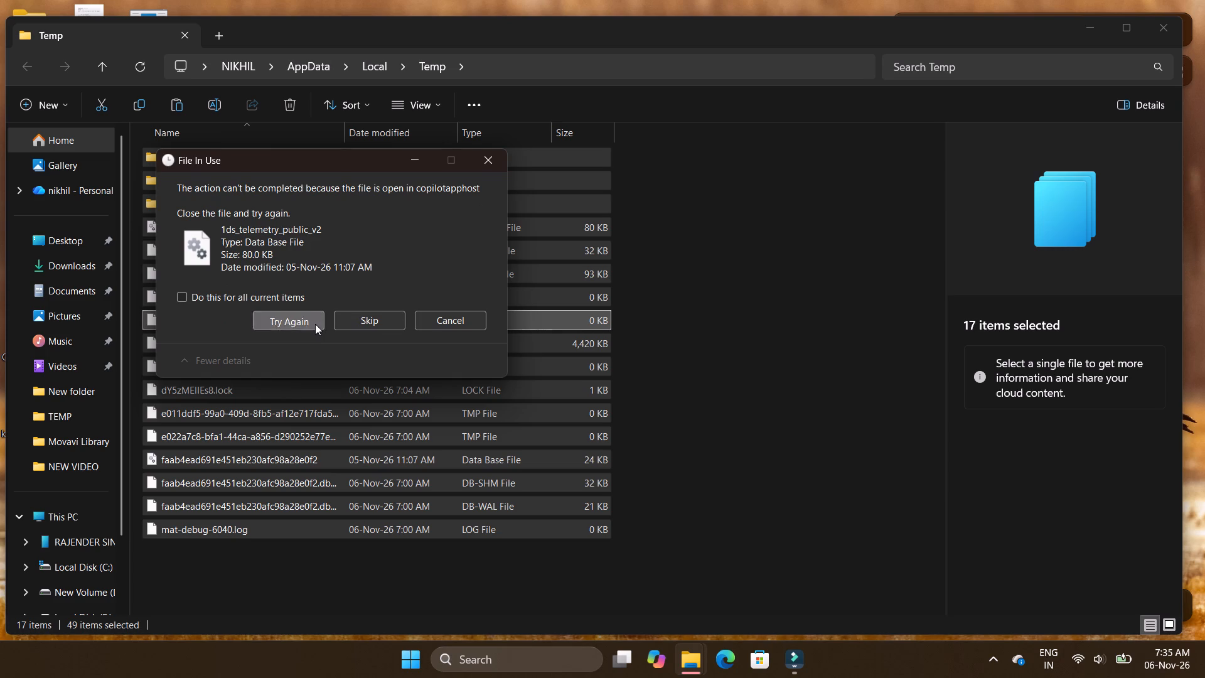
click(483, 166)
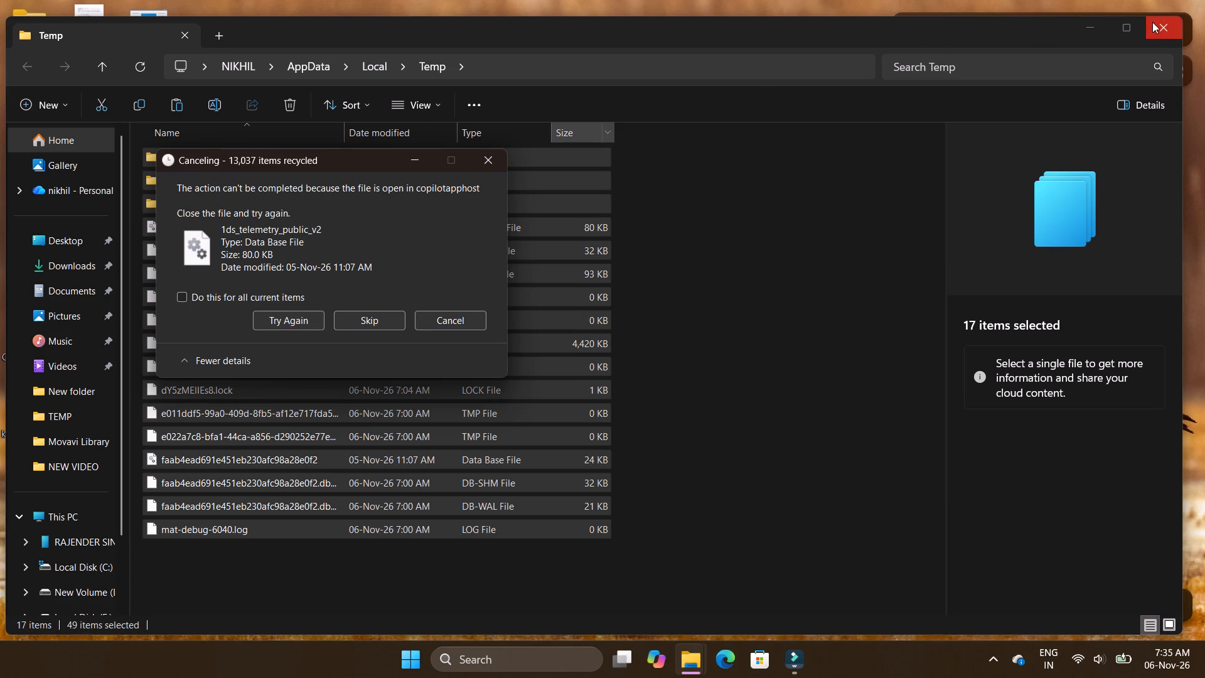
click(1160, 26)
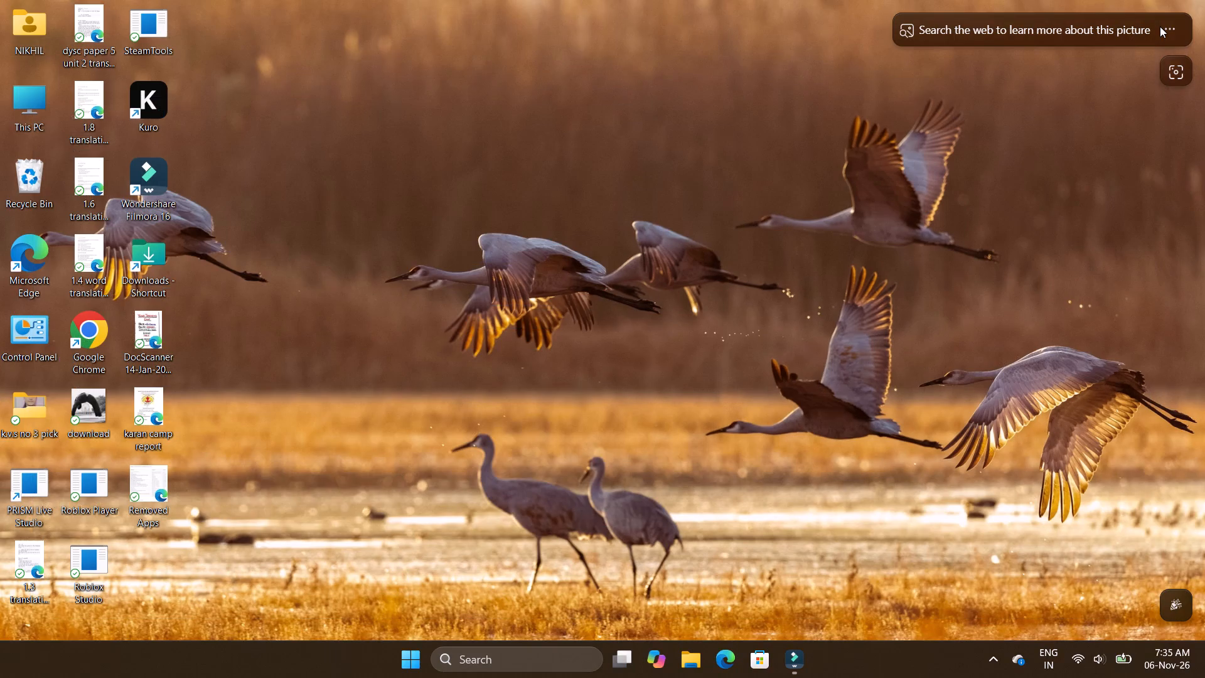
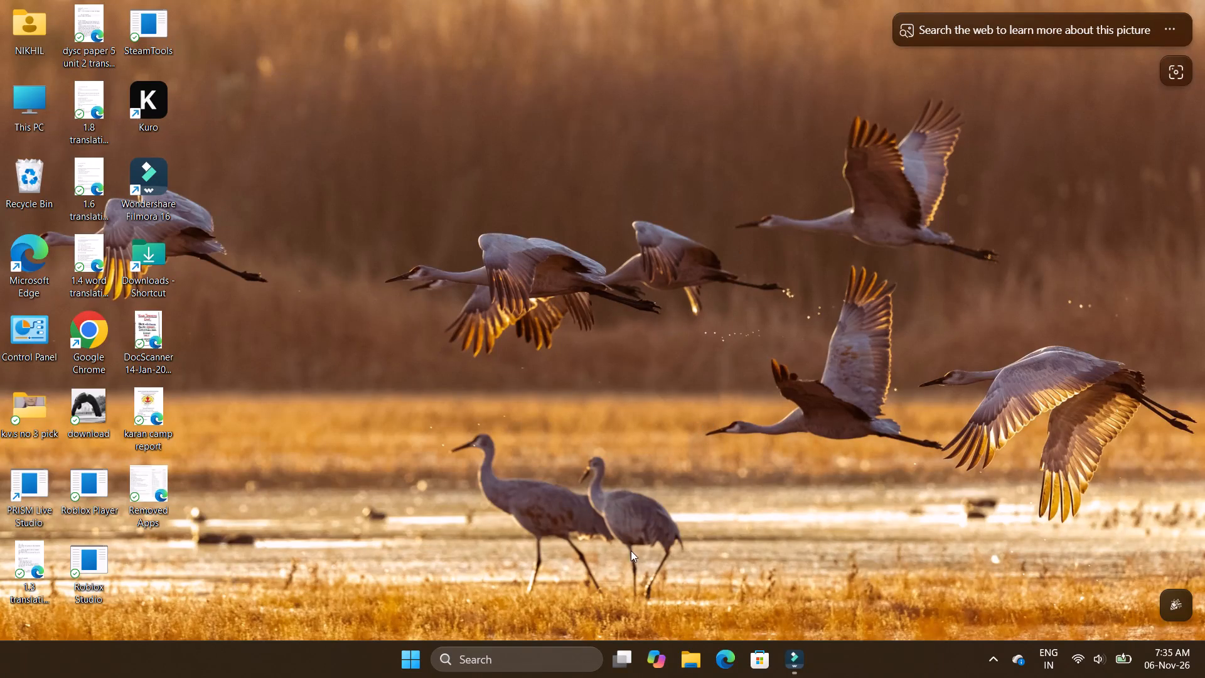
Switch to Wondershare Filmora and create a new 16:9 project.
click(795, 650)
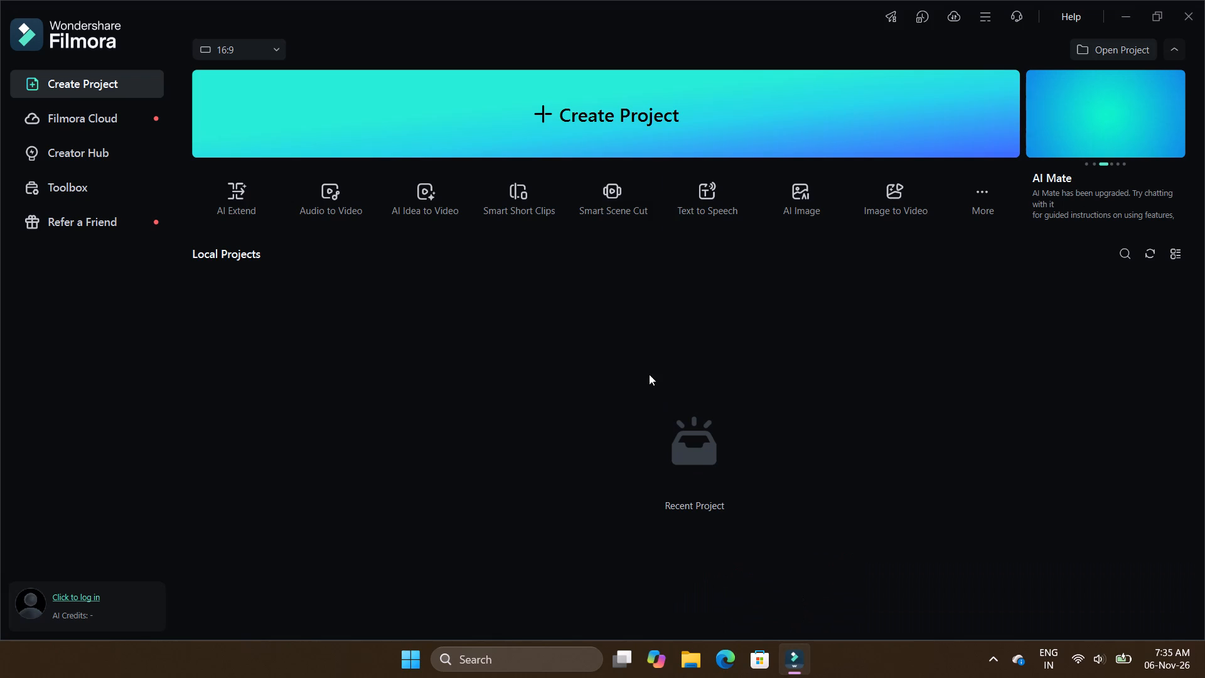
click(541, 110)
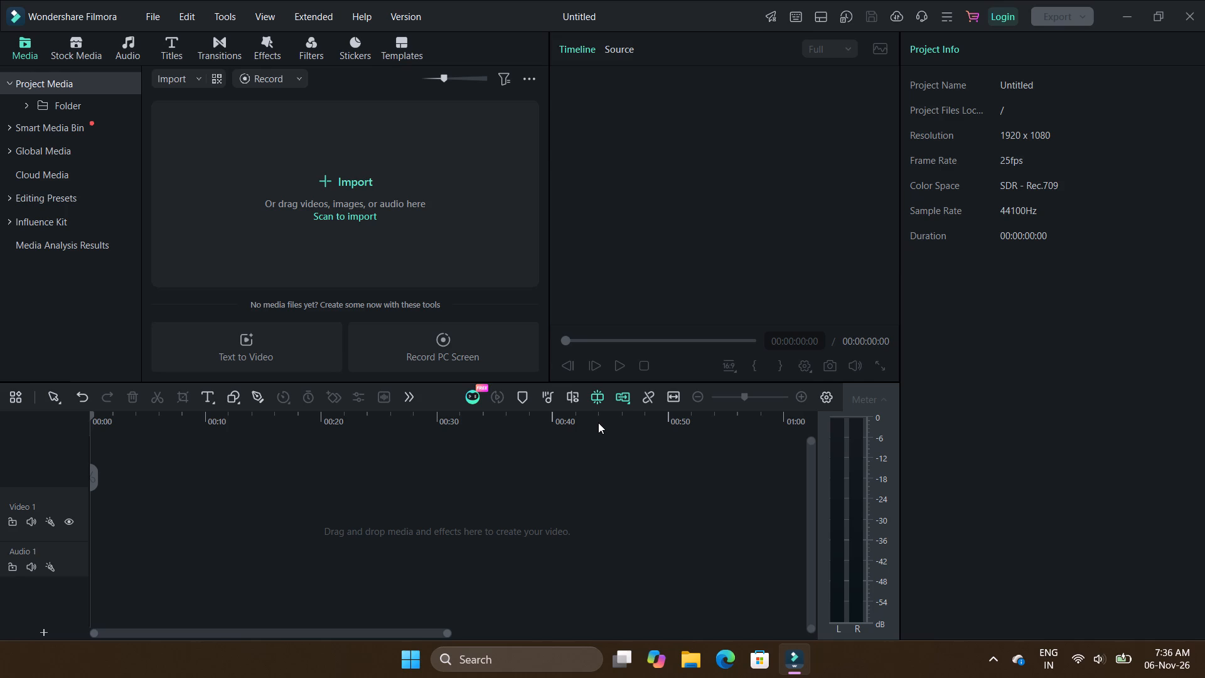
Open the media import dialog at the NEW VIDEO folder, check inside the tmp subfolder and delete that subfolder.
click(327, 180)
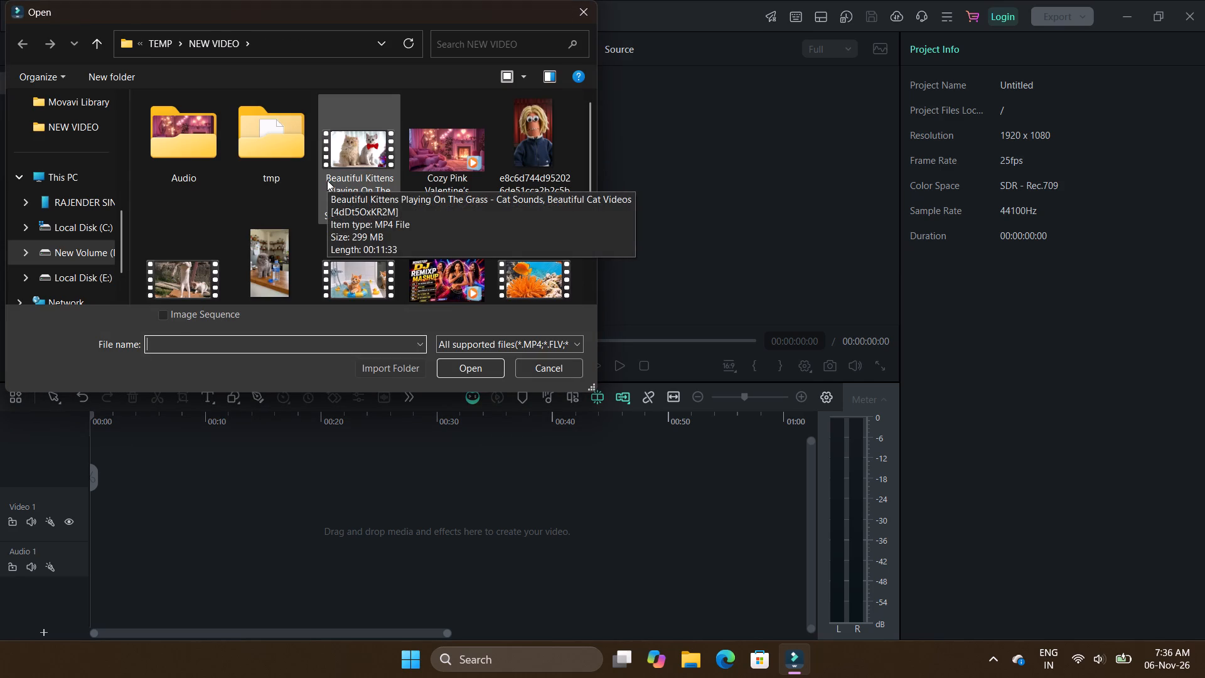
scroll(397, 244, down, 1)
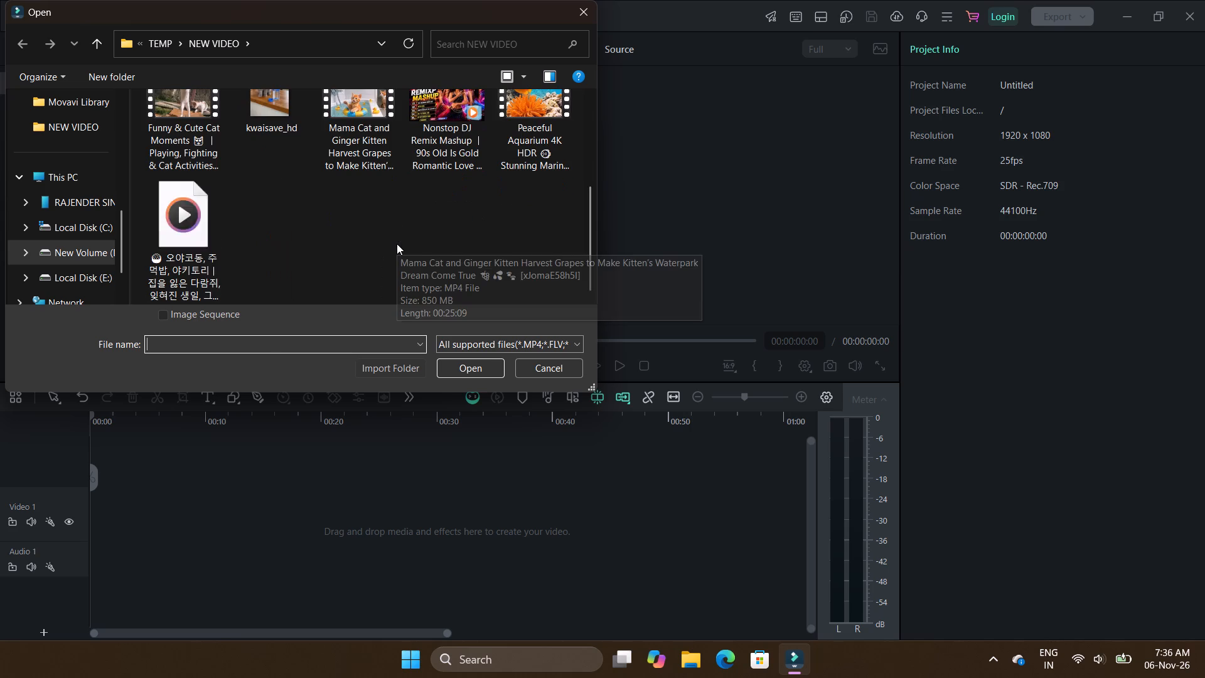
scroll(397, 244, down, 1)
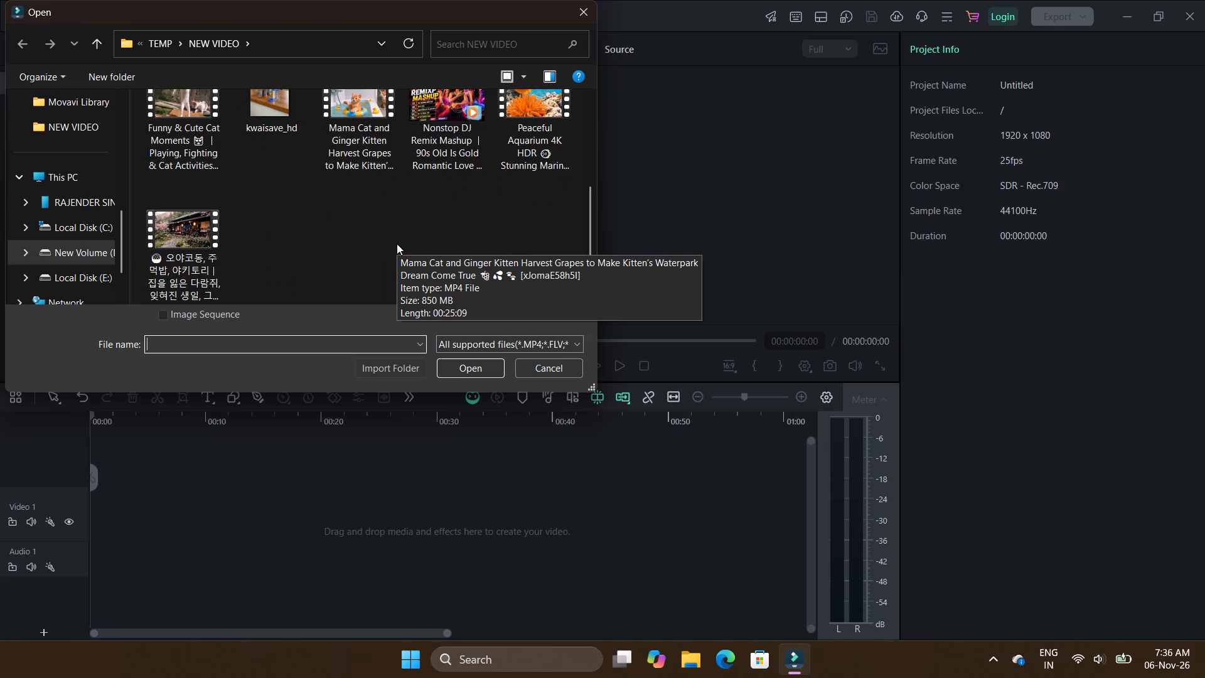
scroll(397, 244, down, 1)
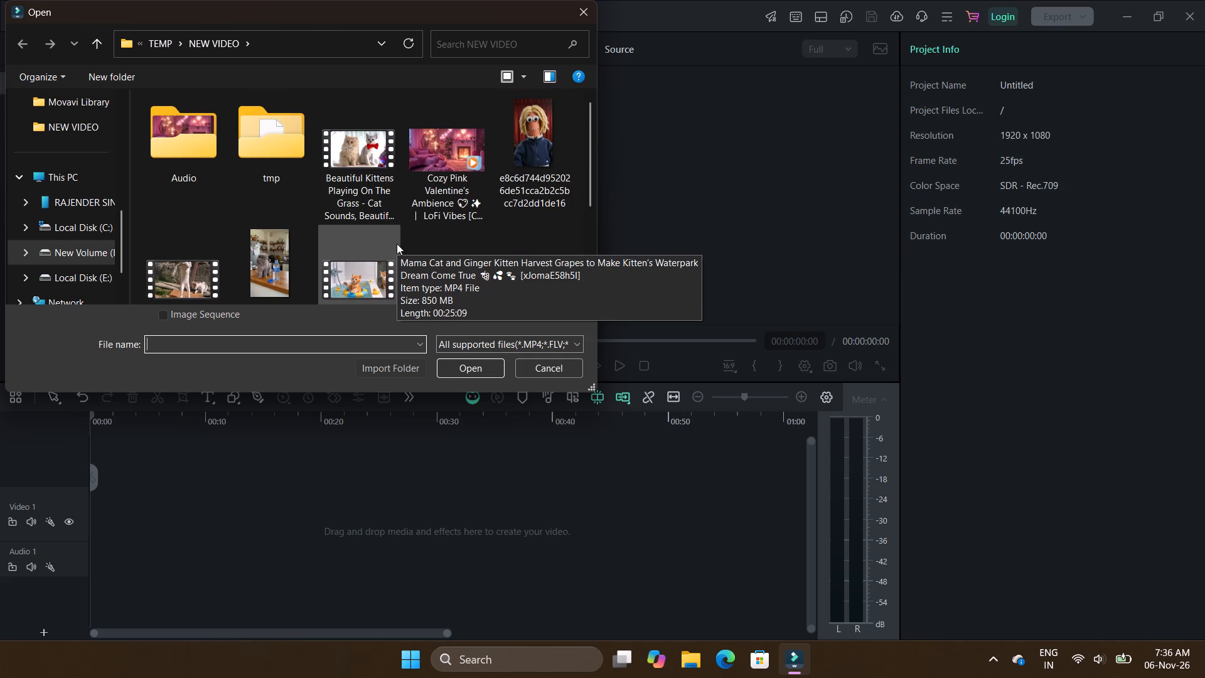
scroll(397, 244, down, 1)
scroll(397, 244, up, 2)
double_click(272, 146)
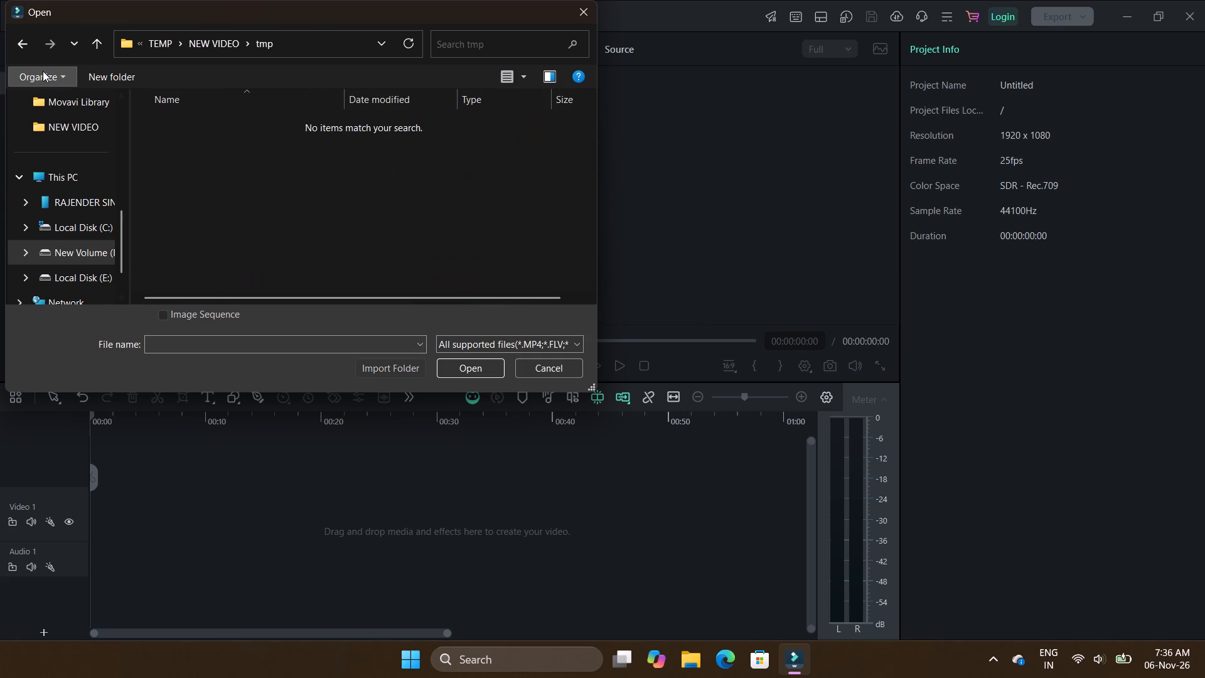
click(26, 43)
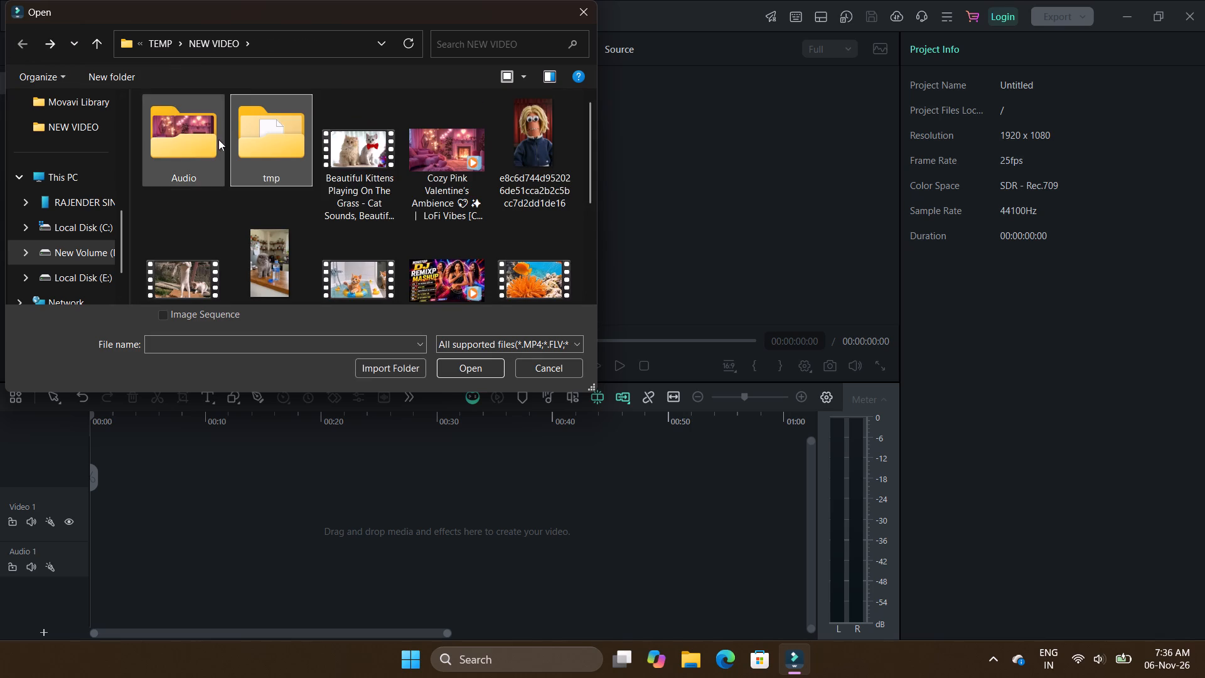
right_click(264, 132)
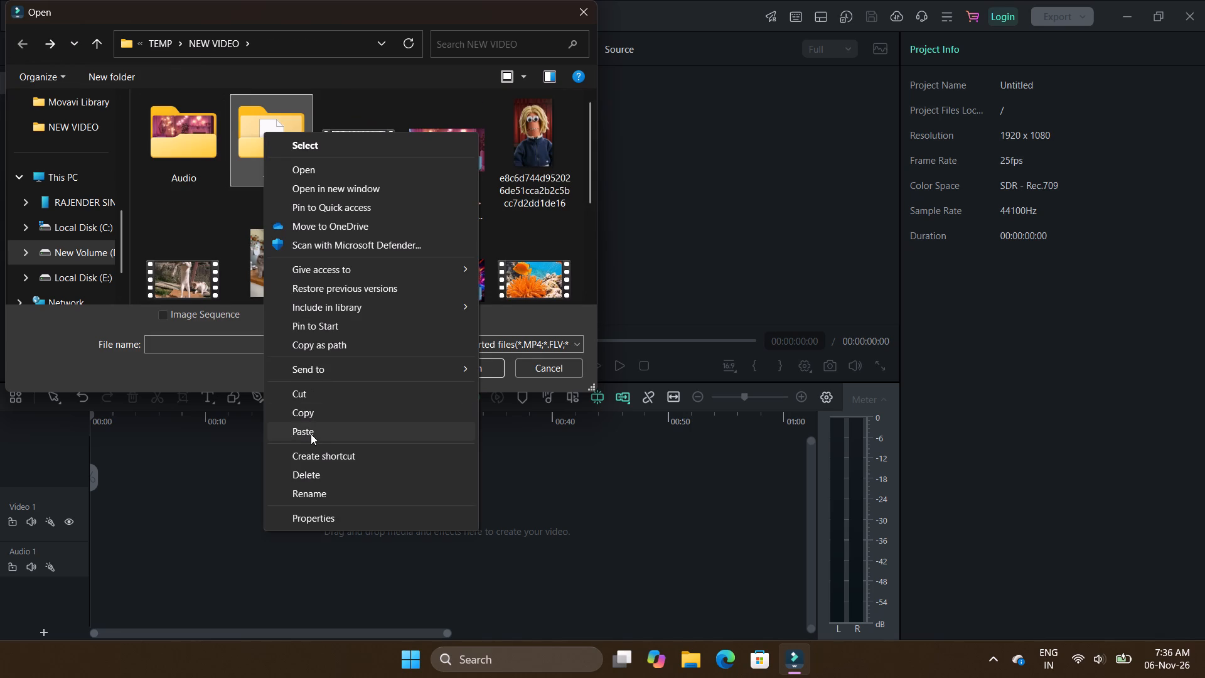
click(309, 478)
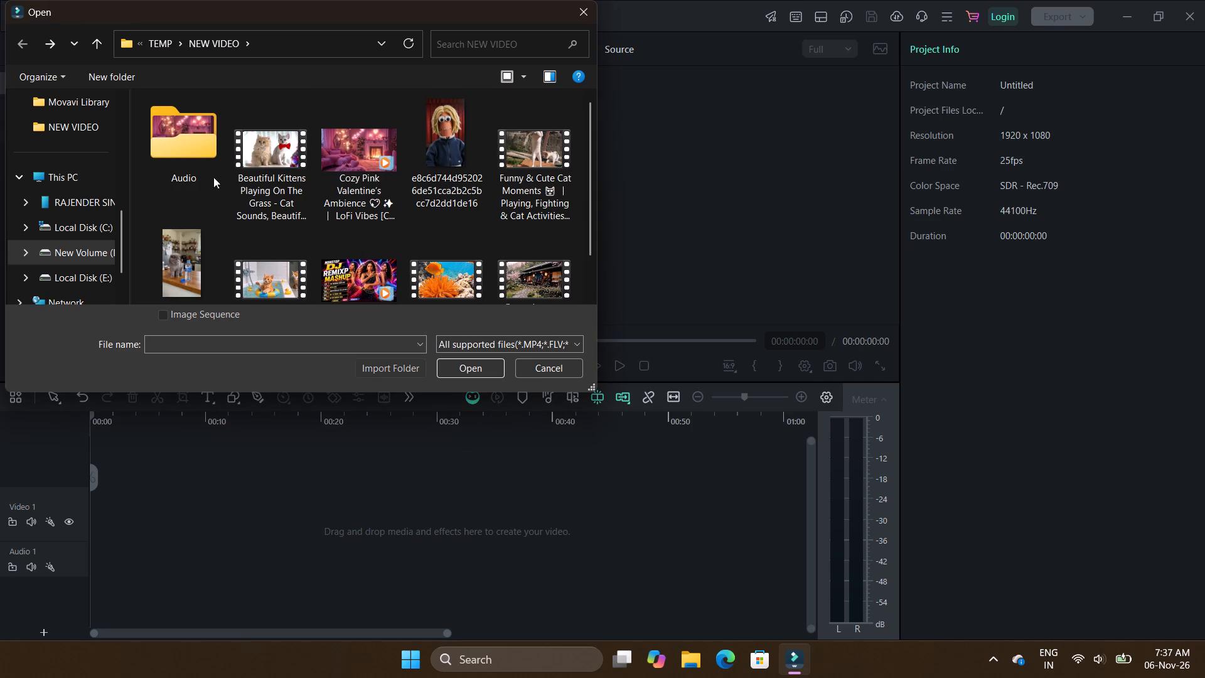
Check the contents of the Audio subfolder in NEW VIDEO, return to NEW VIDEO and delete the Audio subfolder.
right_click(186, 132)
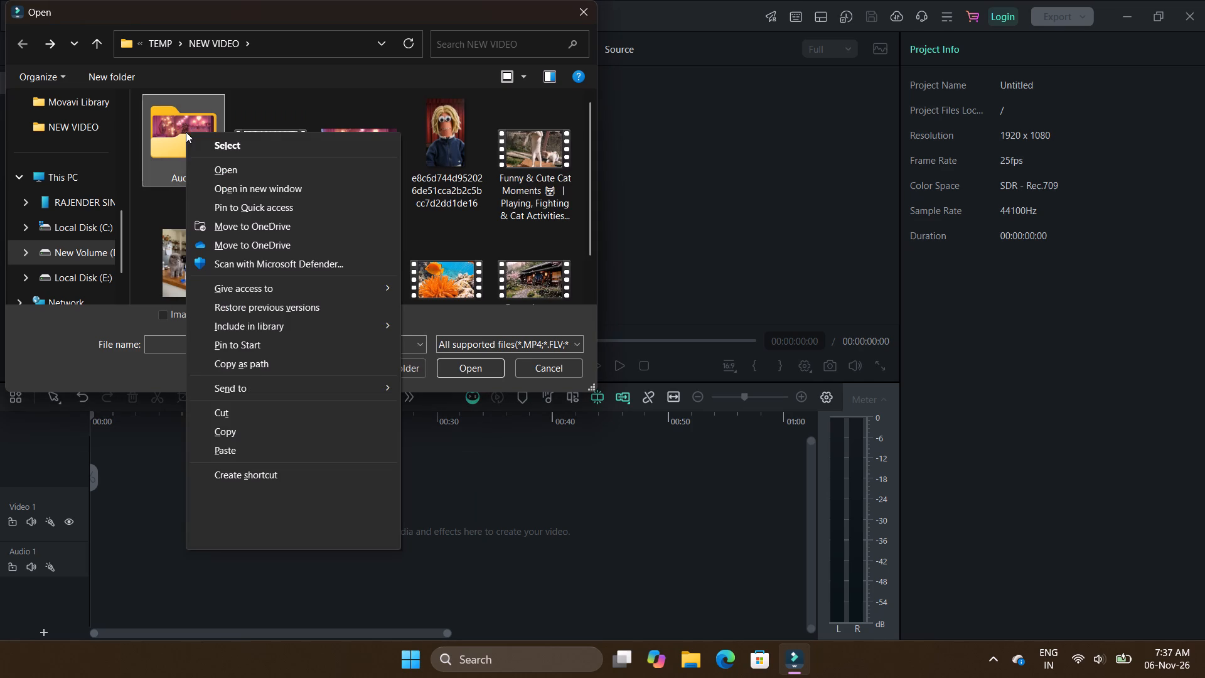
click(166, 464)
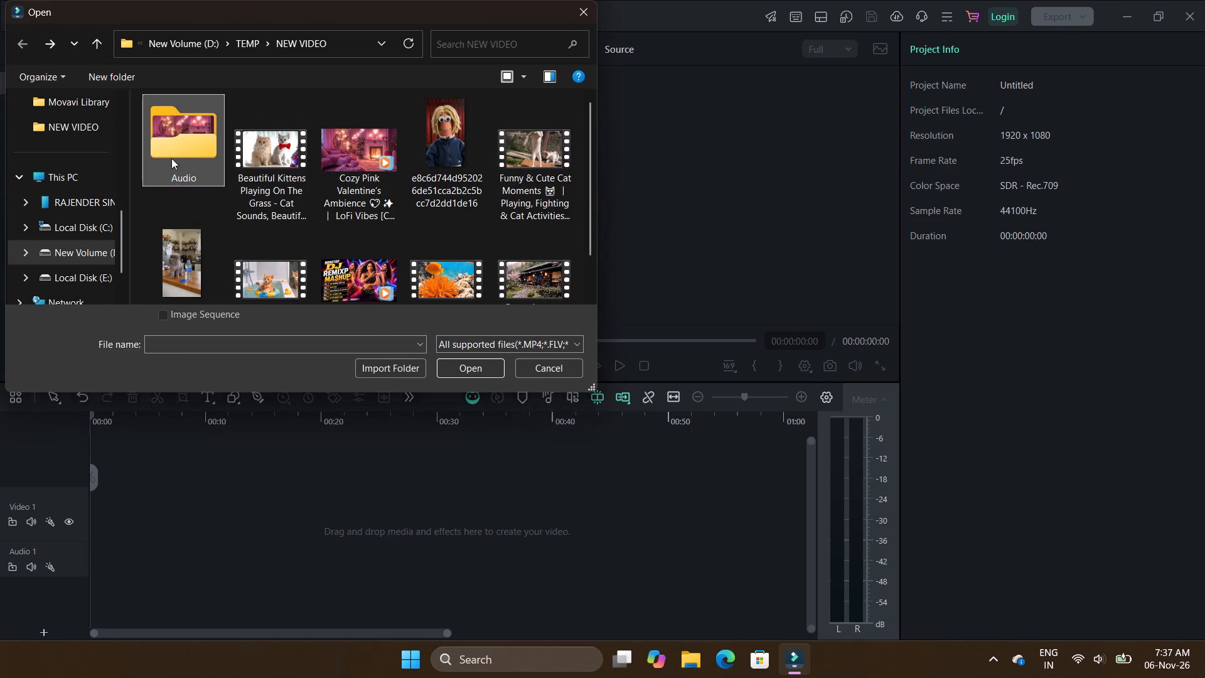
triple_click(172, 154)
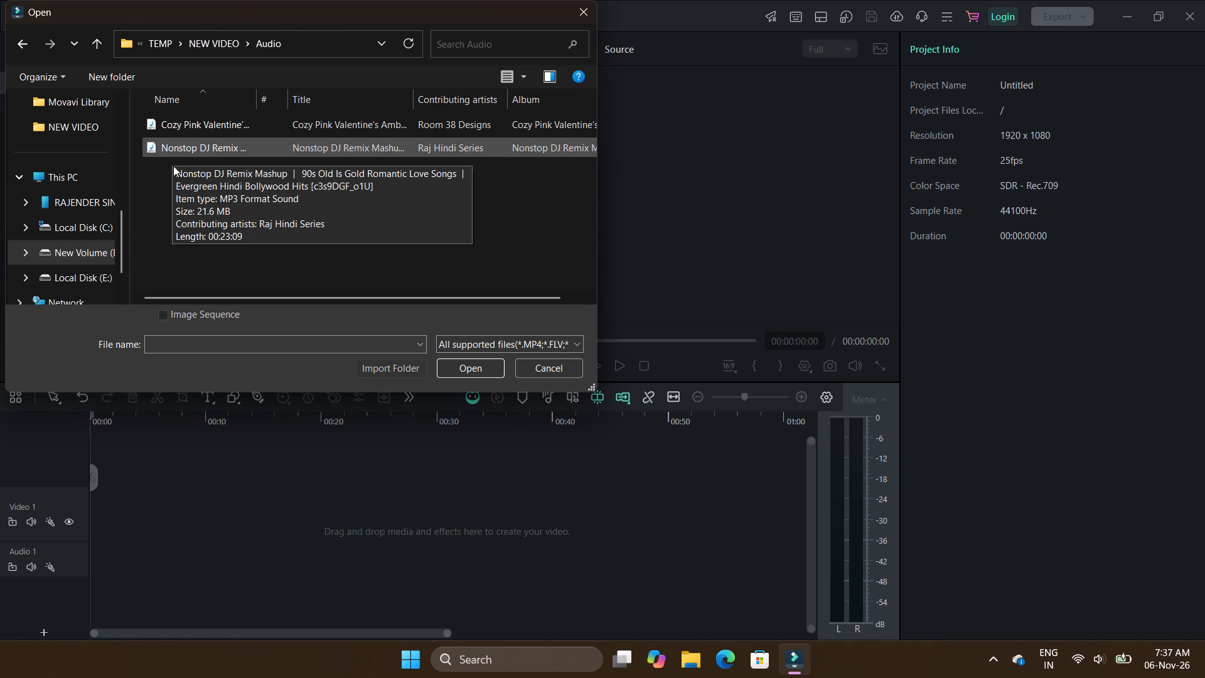
click(169, 170)
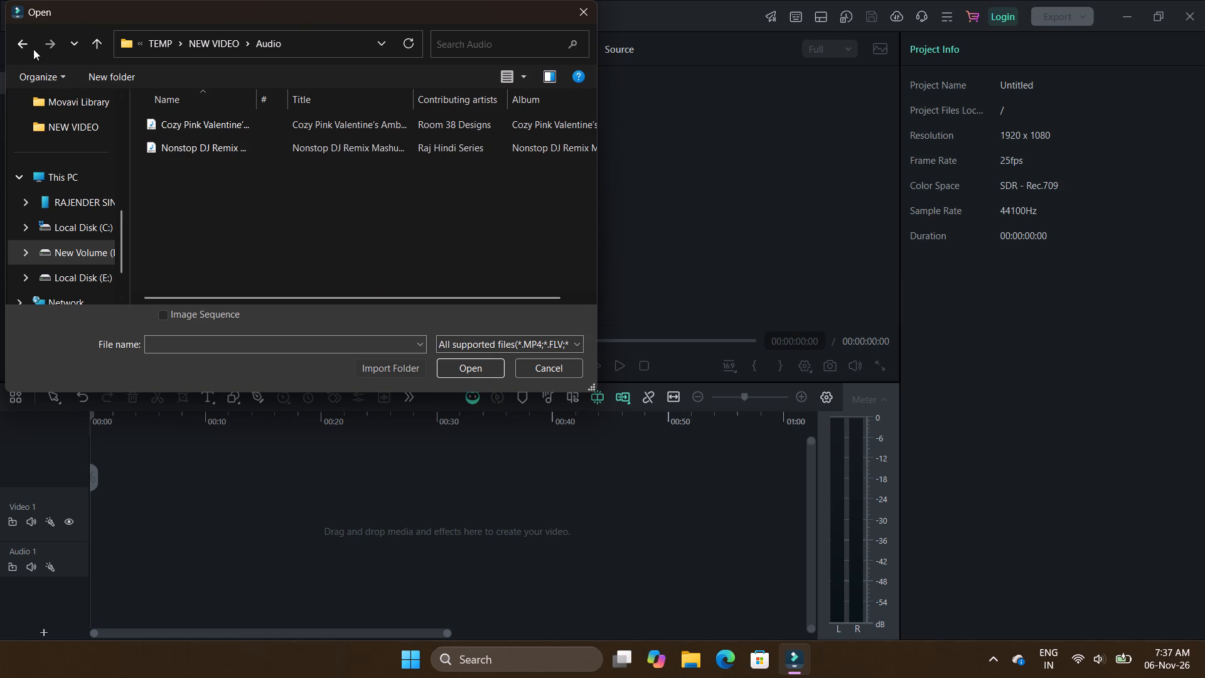
click(26, 45)
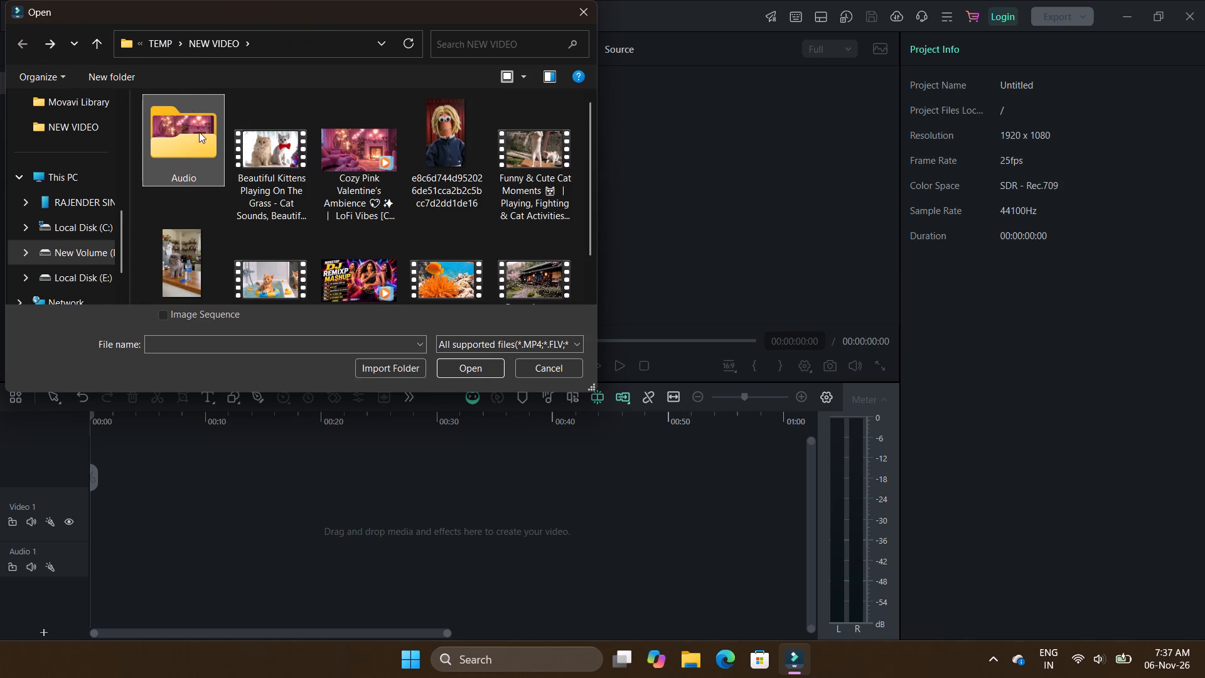
right_click(196, 138)
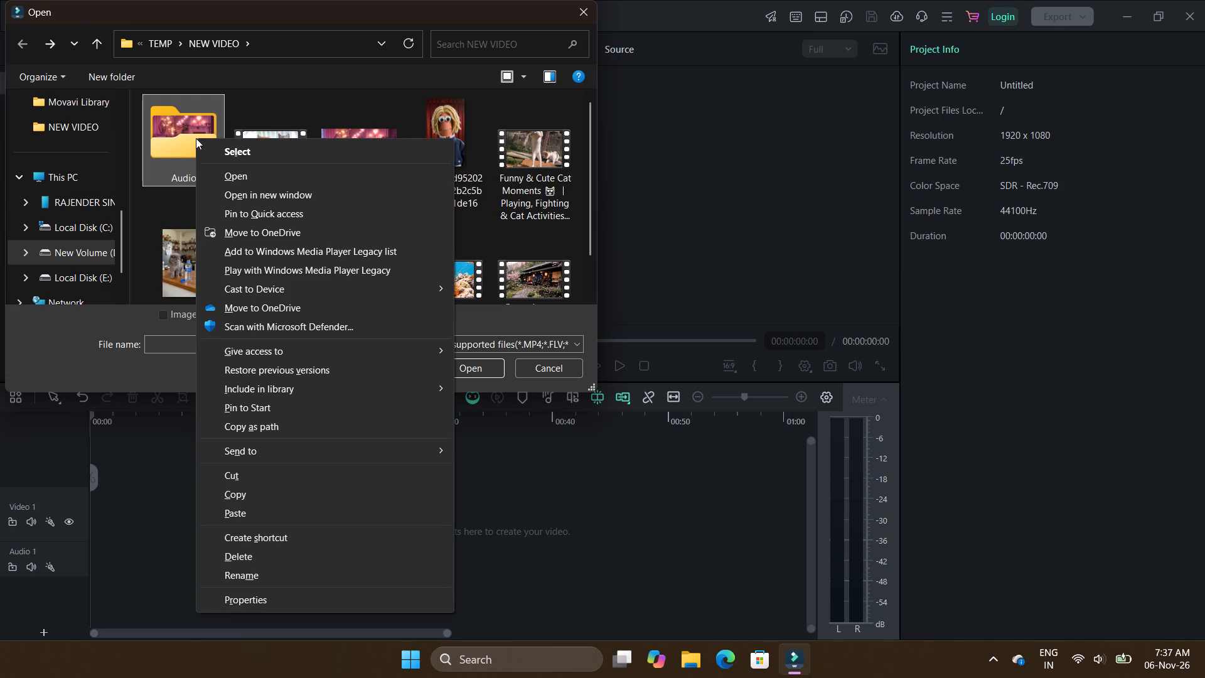
click(238, 552)
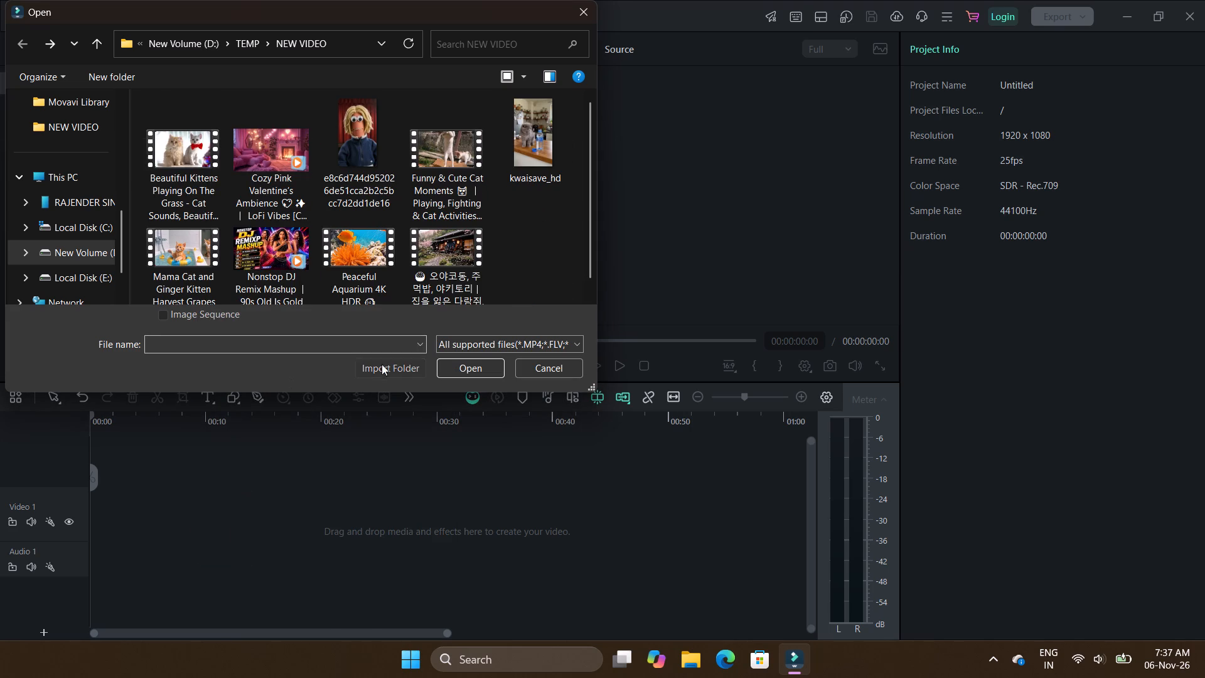
Look through the clips in NEW VIDEO and import the Beautiful Kittens Playing On The Grass video into the project media.
scroll(411, 214, down, 2)
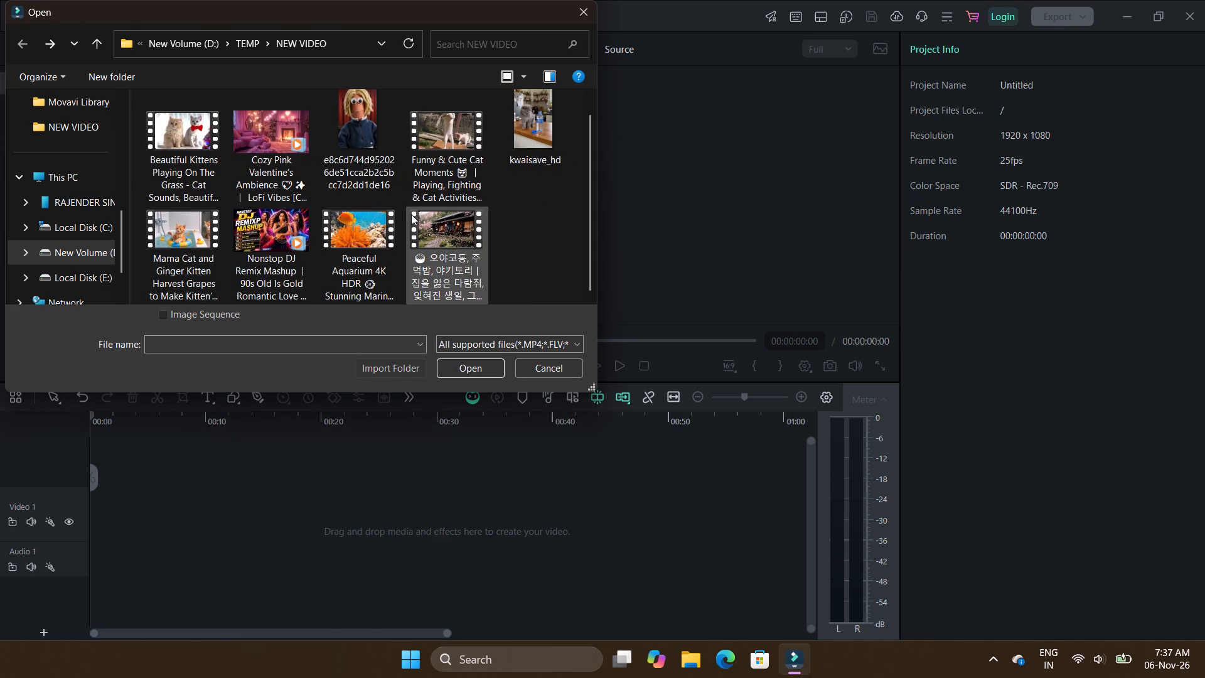
scroll(411, 214, up, 1)
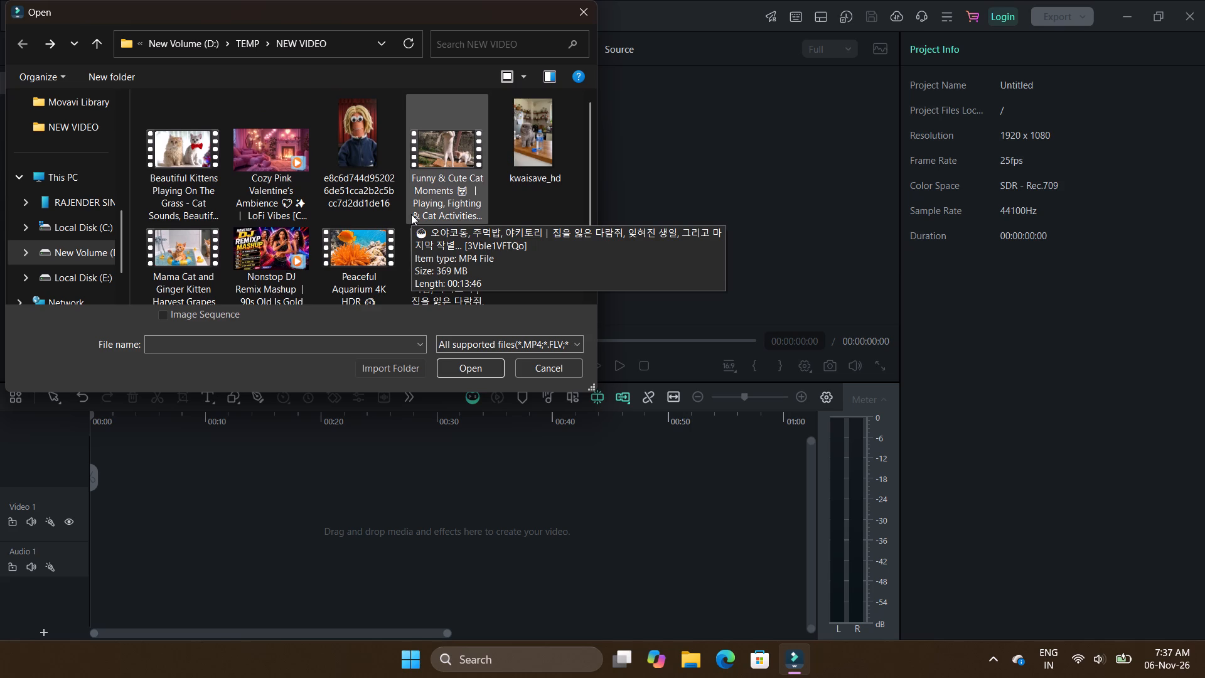
scroll(411, 214, down, 1)
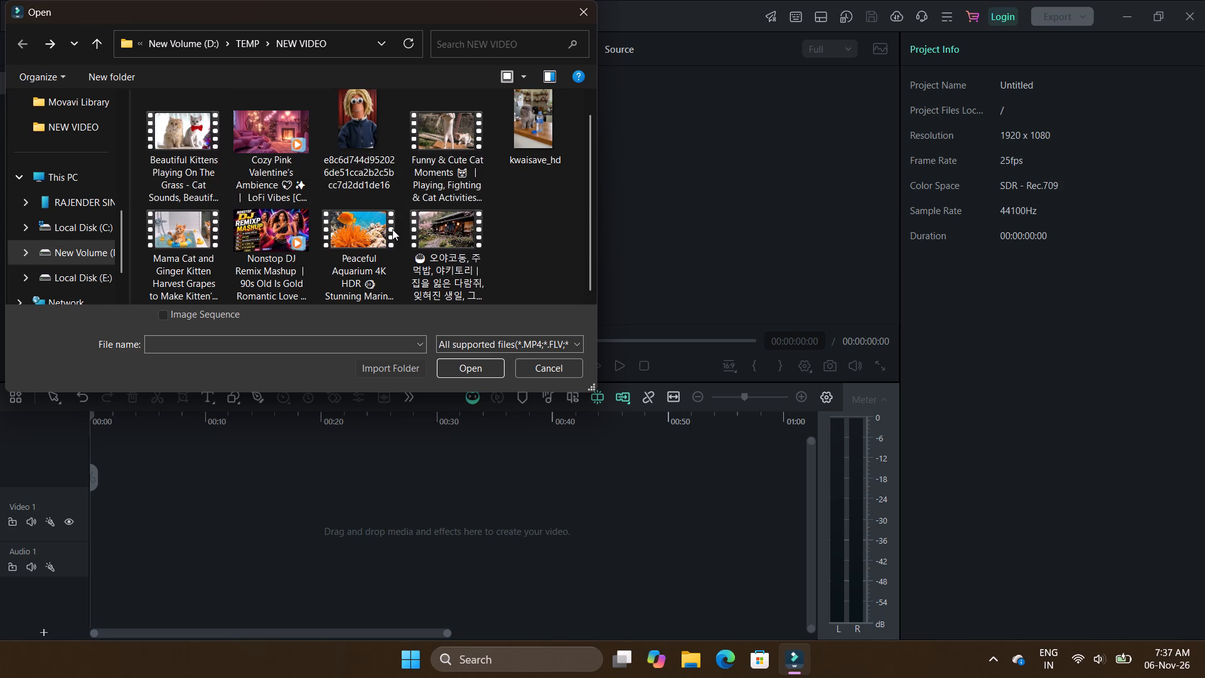
scroll(392, 229, down, 1)
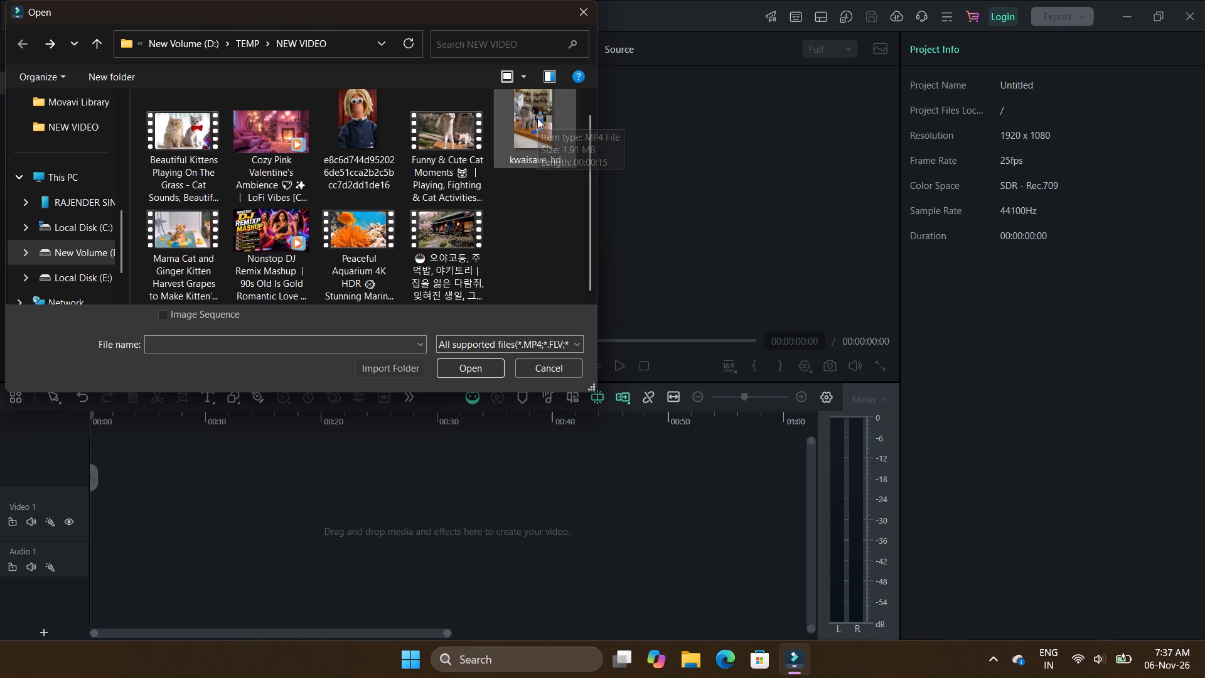
click(201, 145)
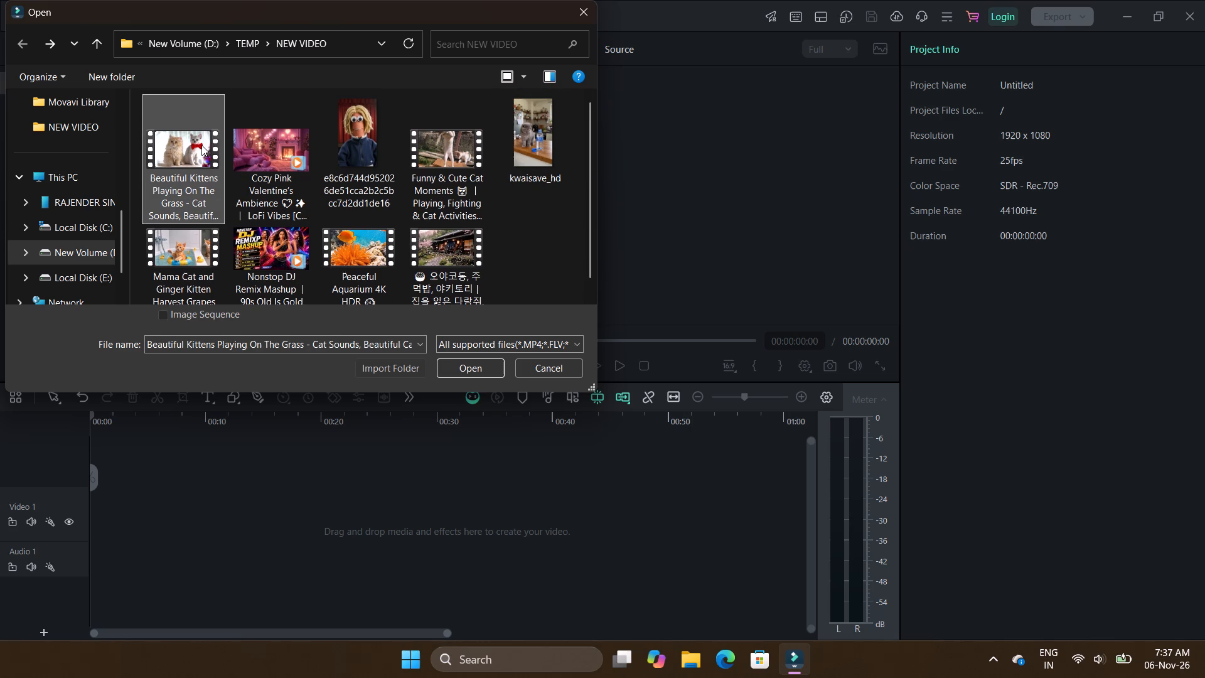
click(470, 367)
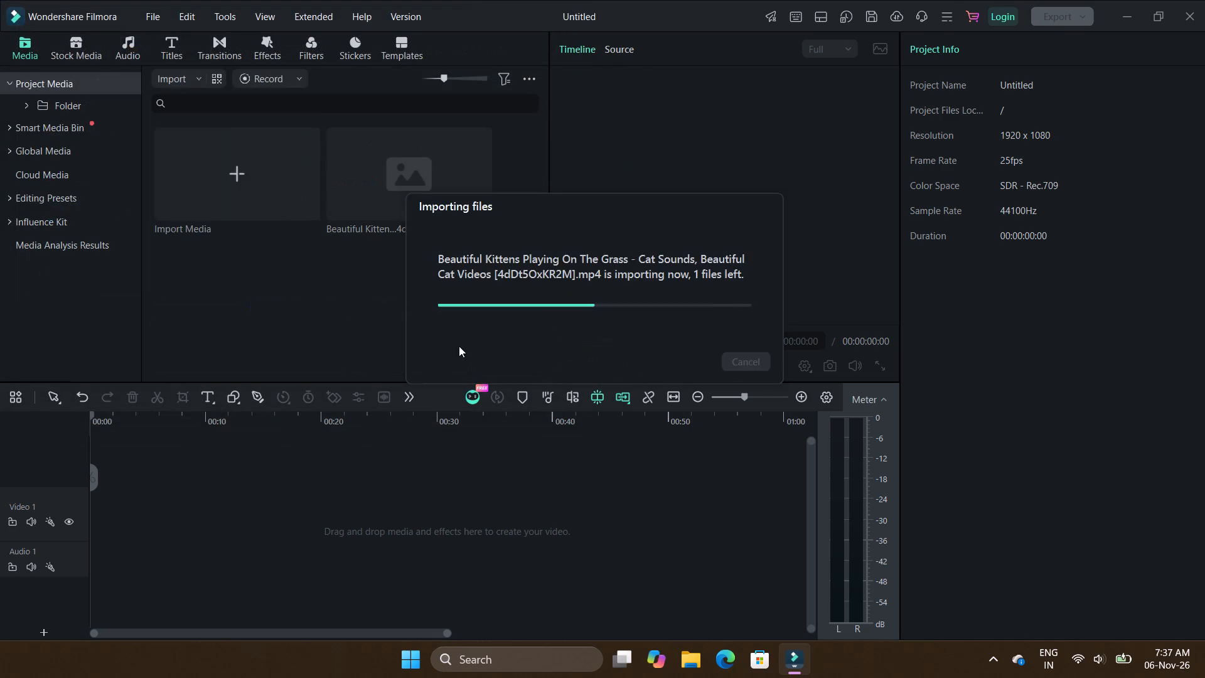
Import the video whose name starts with e8c6d744d952026 from NEW VIDEO into the project media.
click(237, 203)
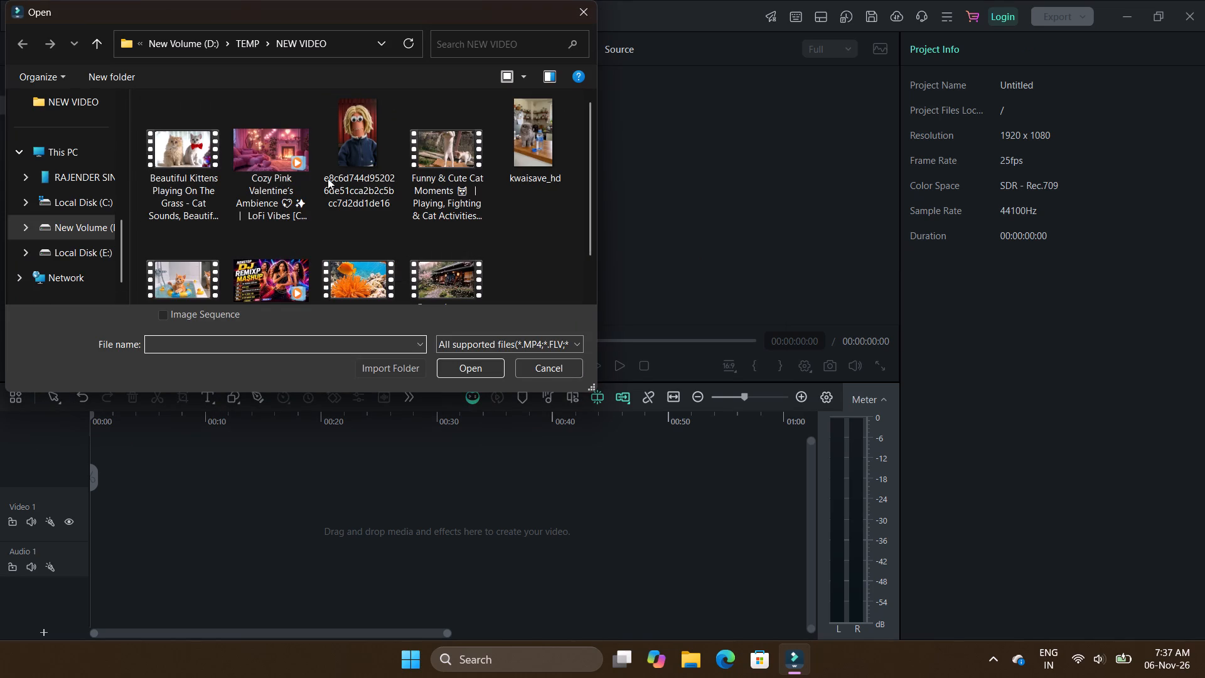
click(375, 178)
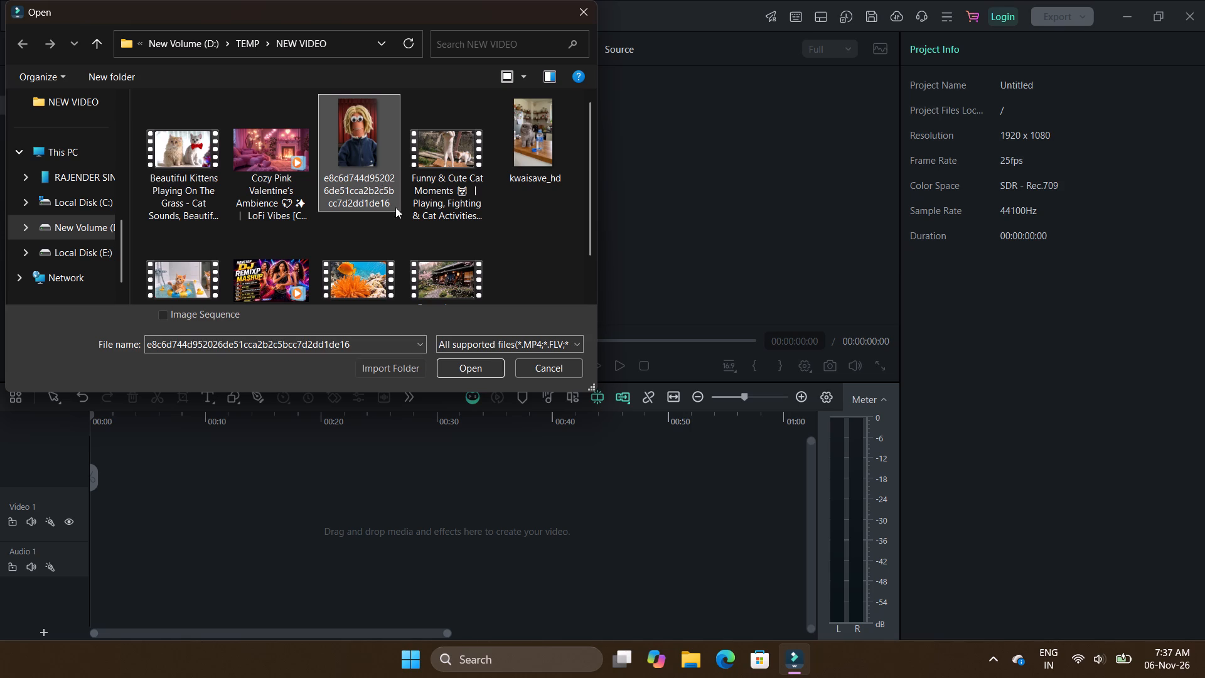
click(489, 365)
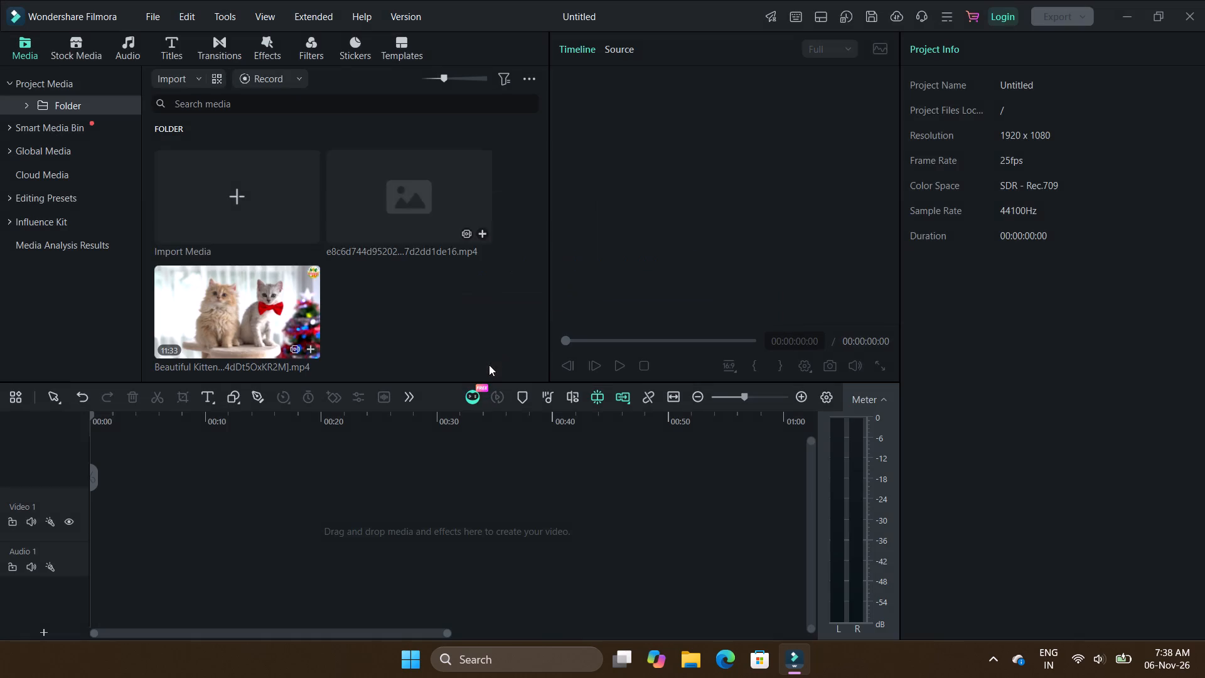
Import the Funny & Cute Cat Moments video from NEW VIDEO into the project media.
click(240, 202)
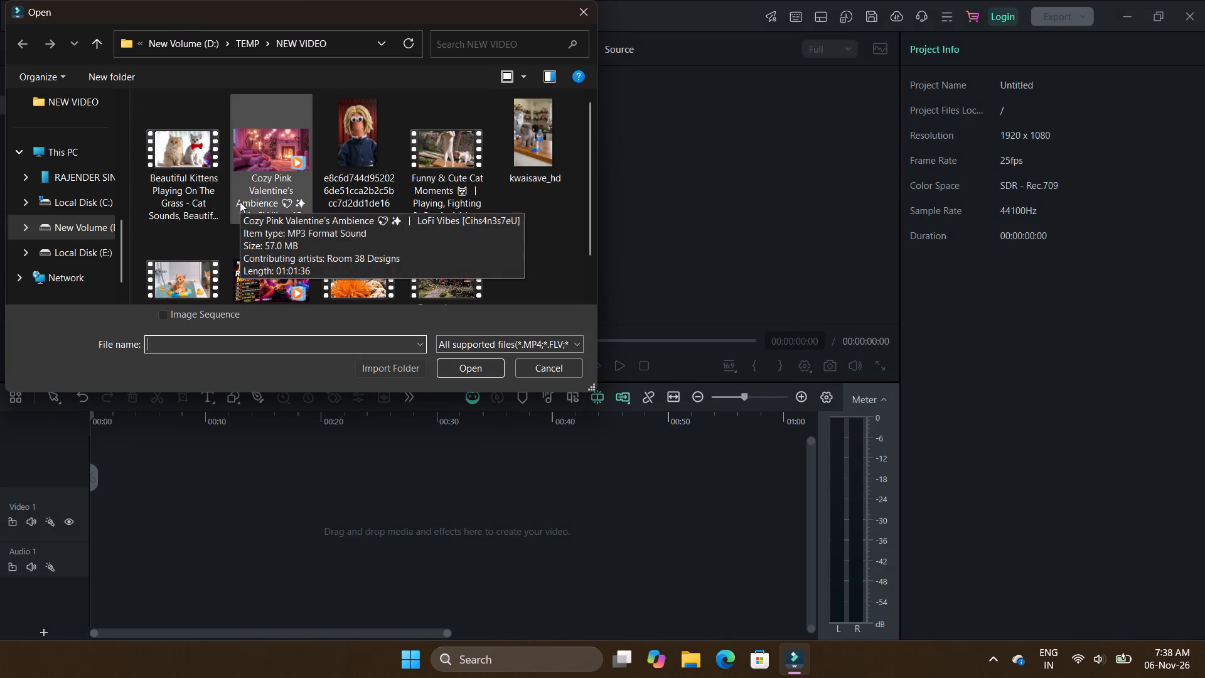
click(453, 195)
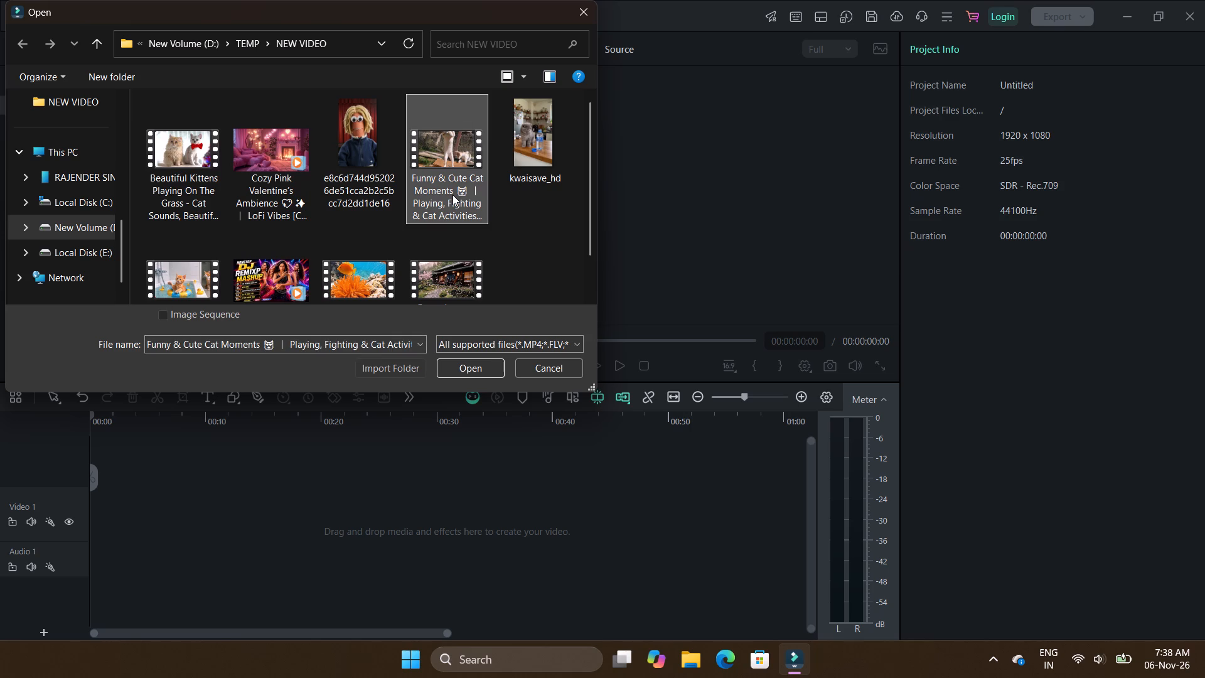
click(478, 364)
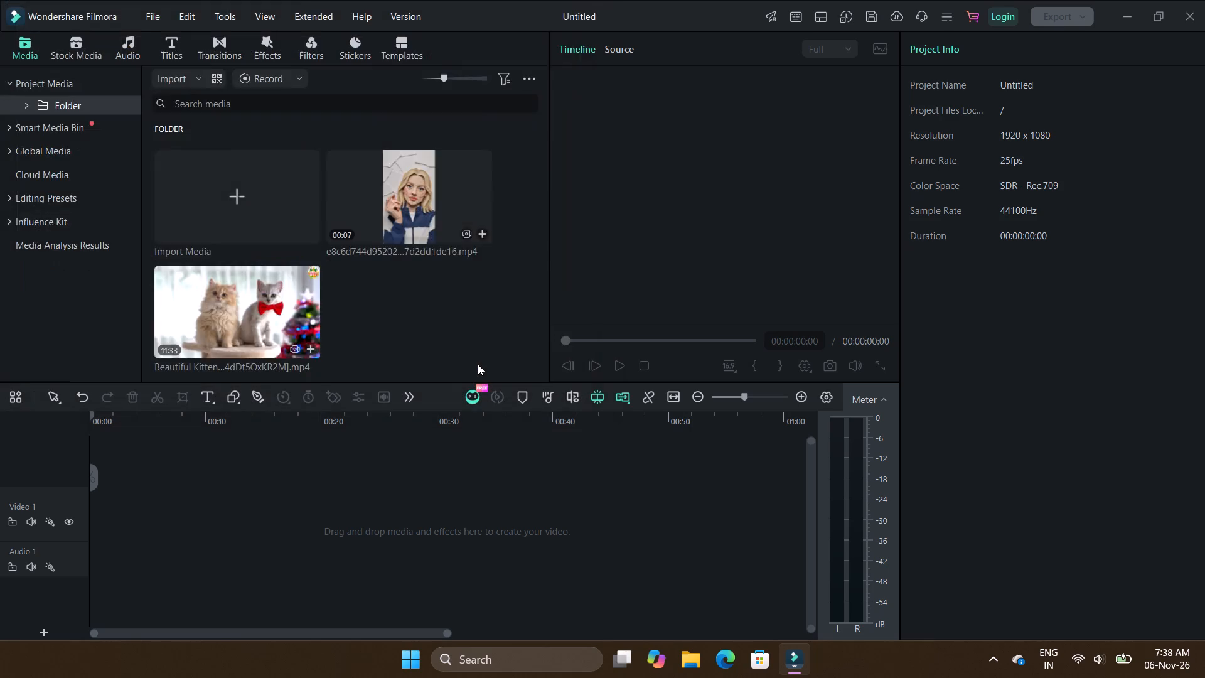
Import the kwaisave_hd video from NEW VIDEO into the project media.
click(240, 195)
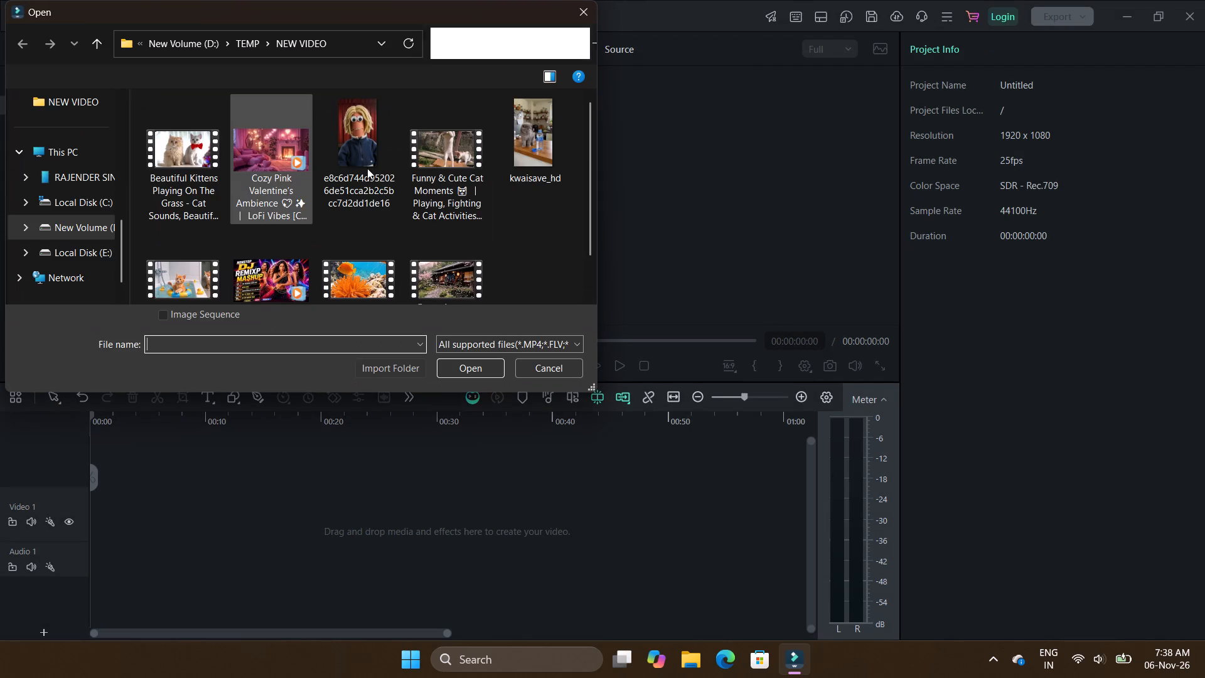
click(525, 146)
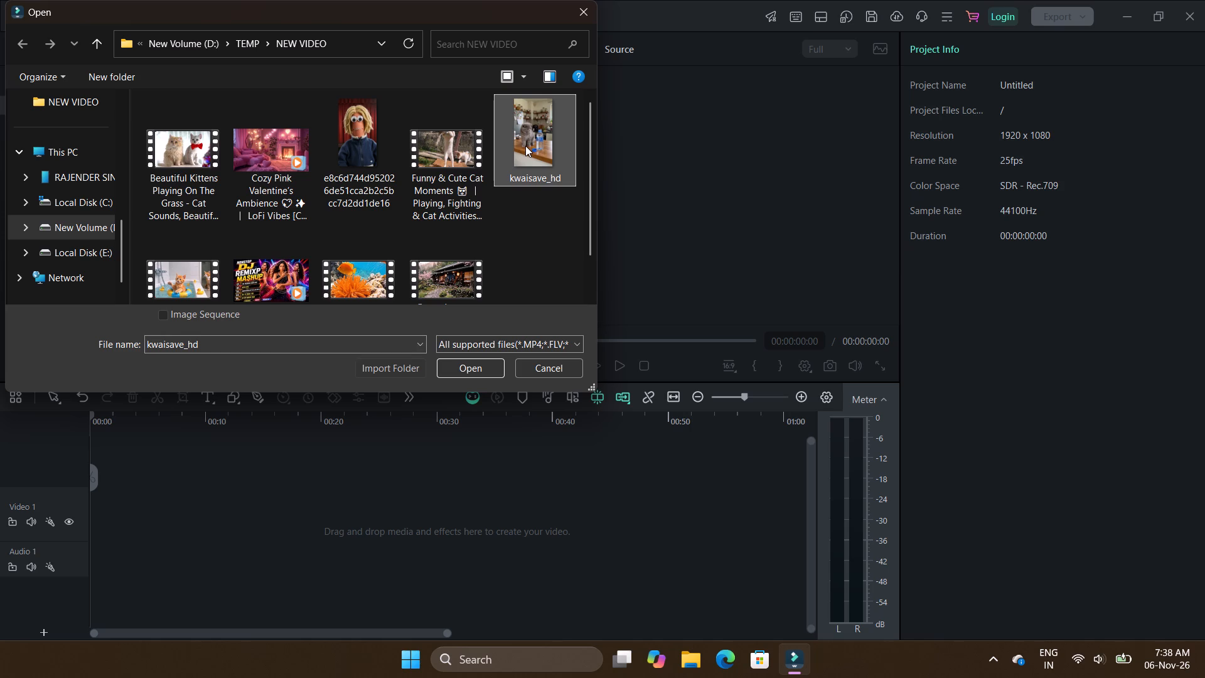
click(484, 365)
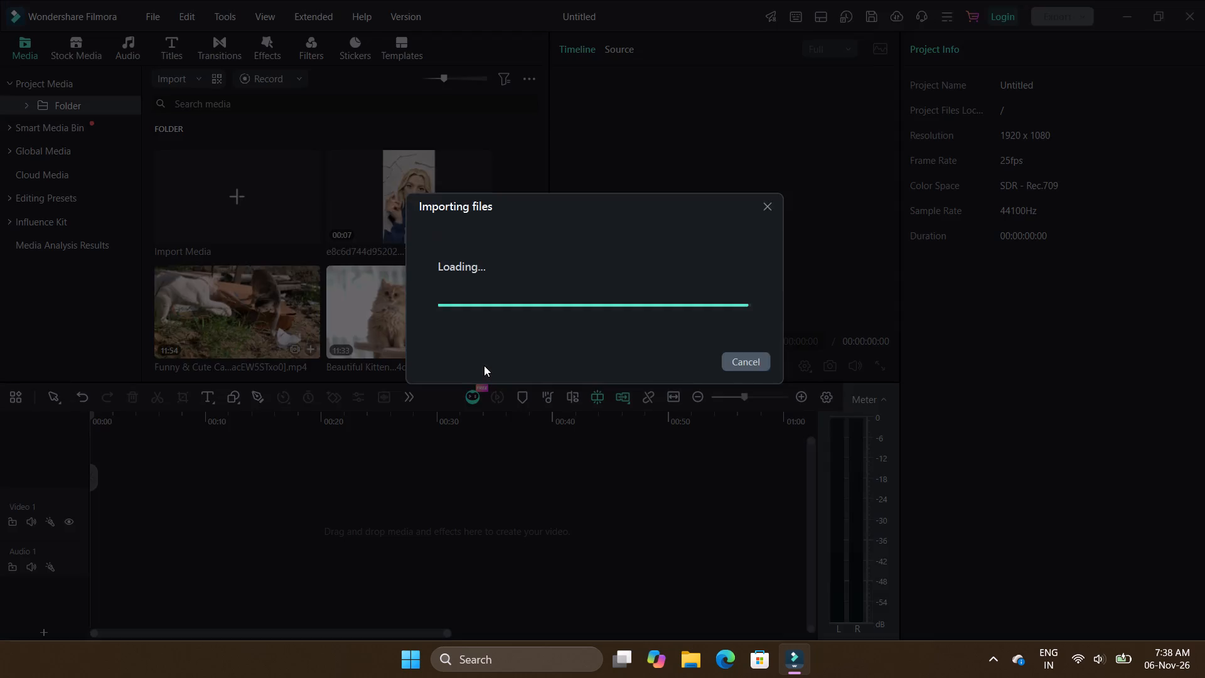
Import the Mama Cat and Ginger Kitten Harvest Grapes video from NEW VIDEO into the project media.
click(249, 193)
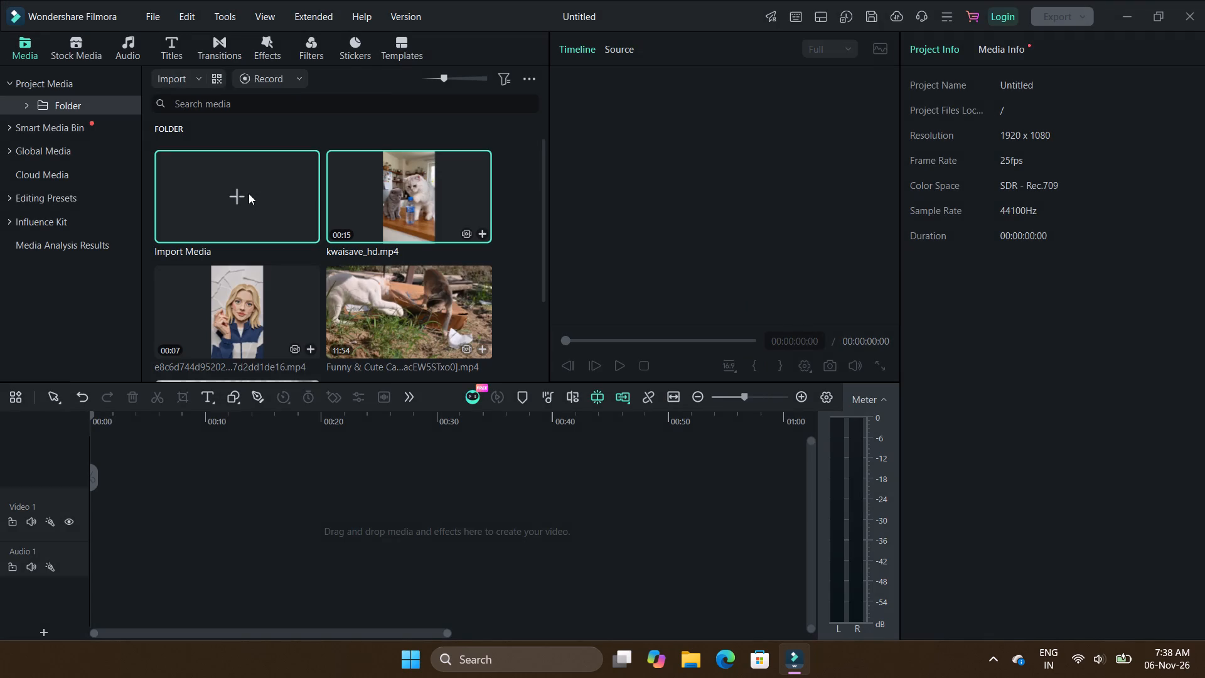
scroll(351, 259, down, 1)
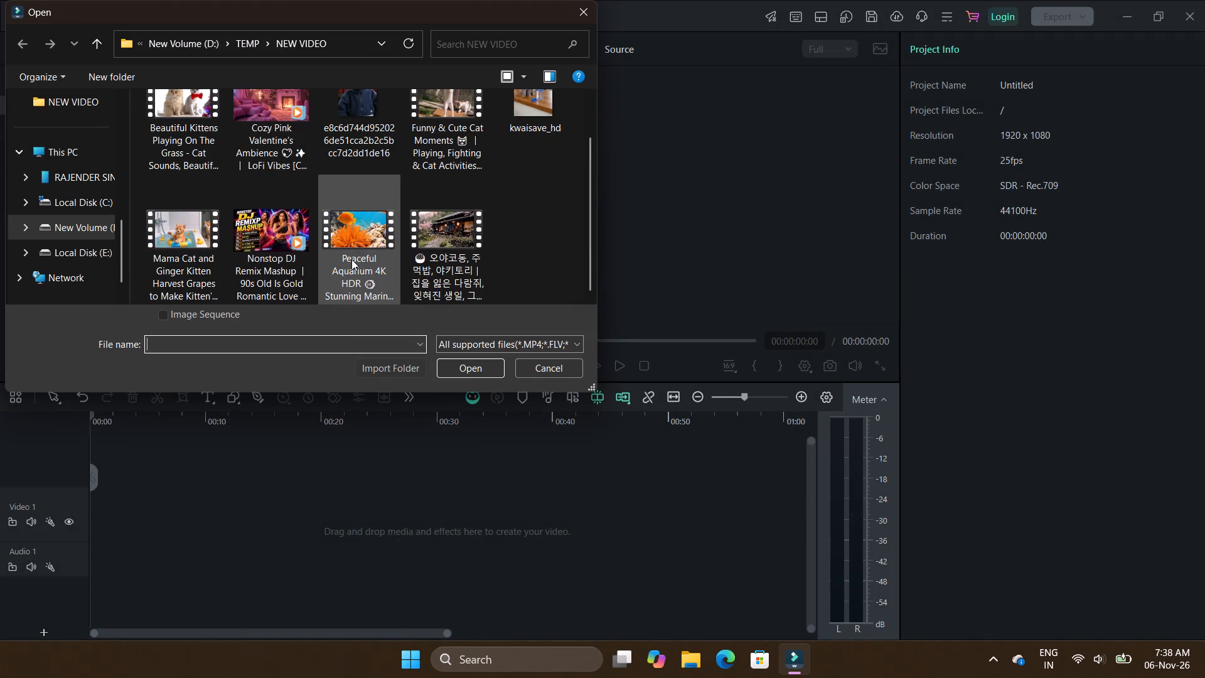
scroll(351, 259, down, 1)
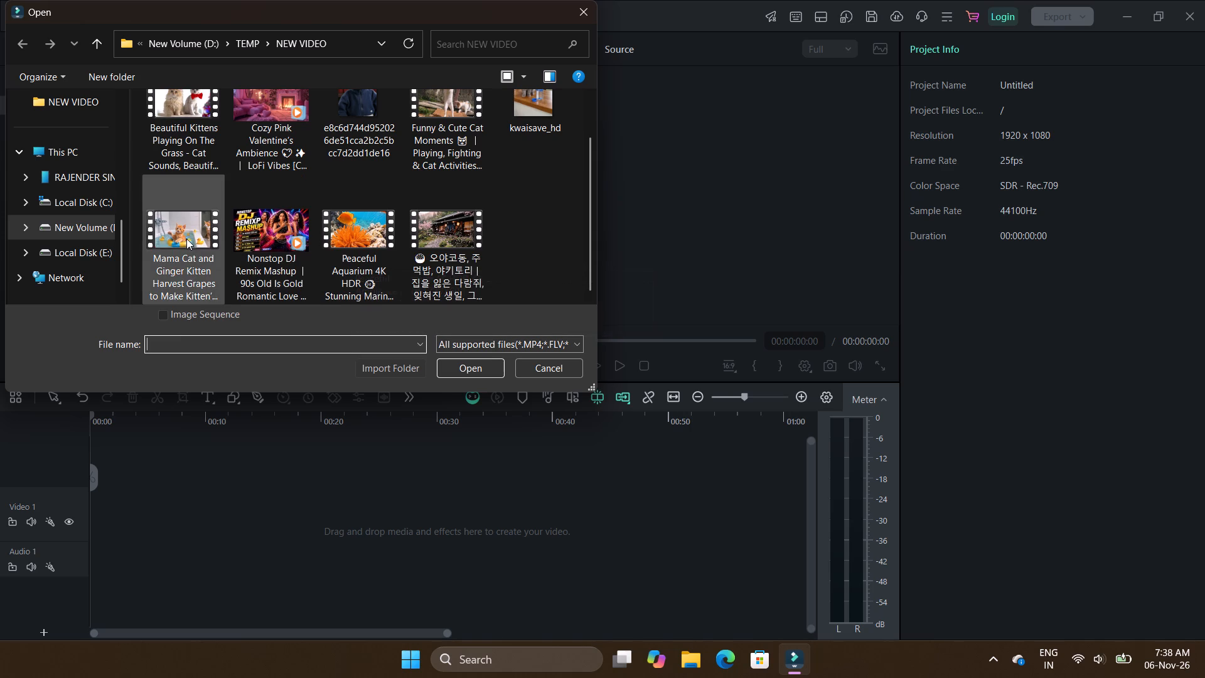
click(185, 239)
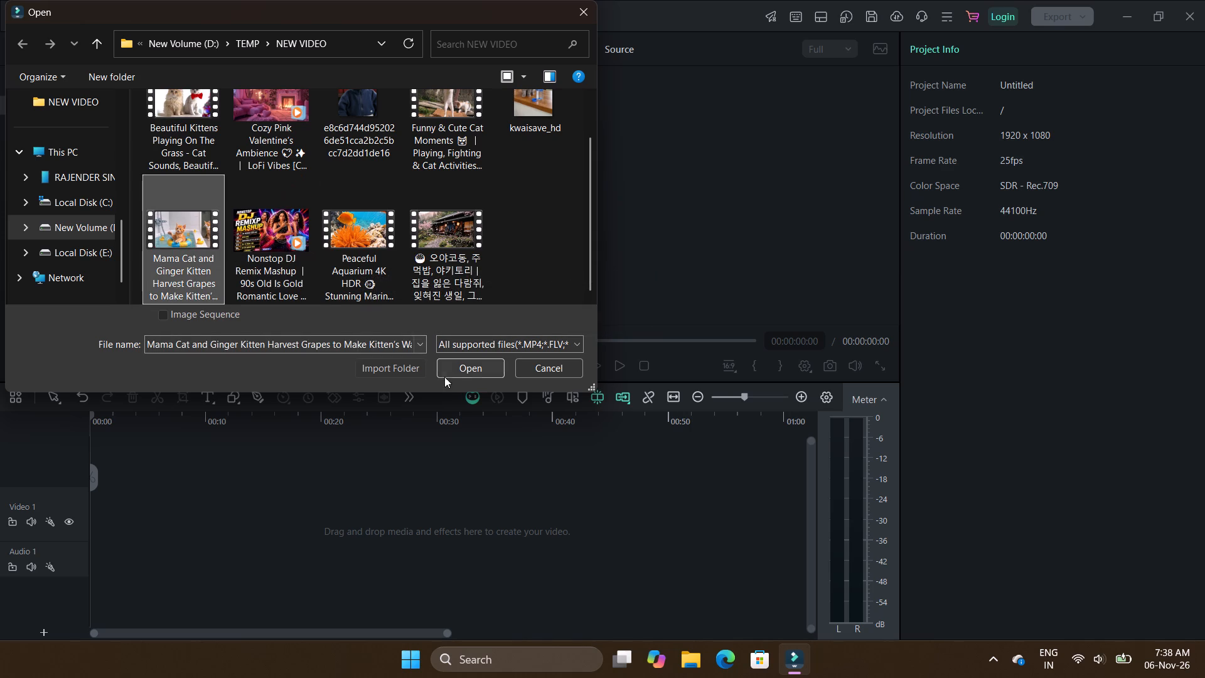
click(464, 363)
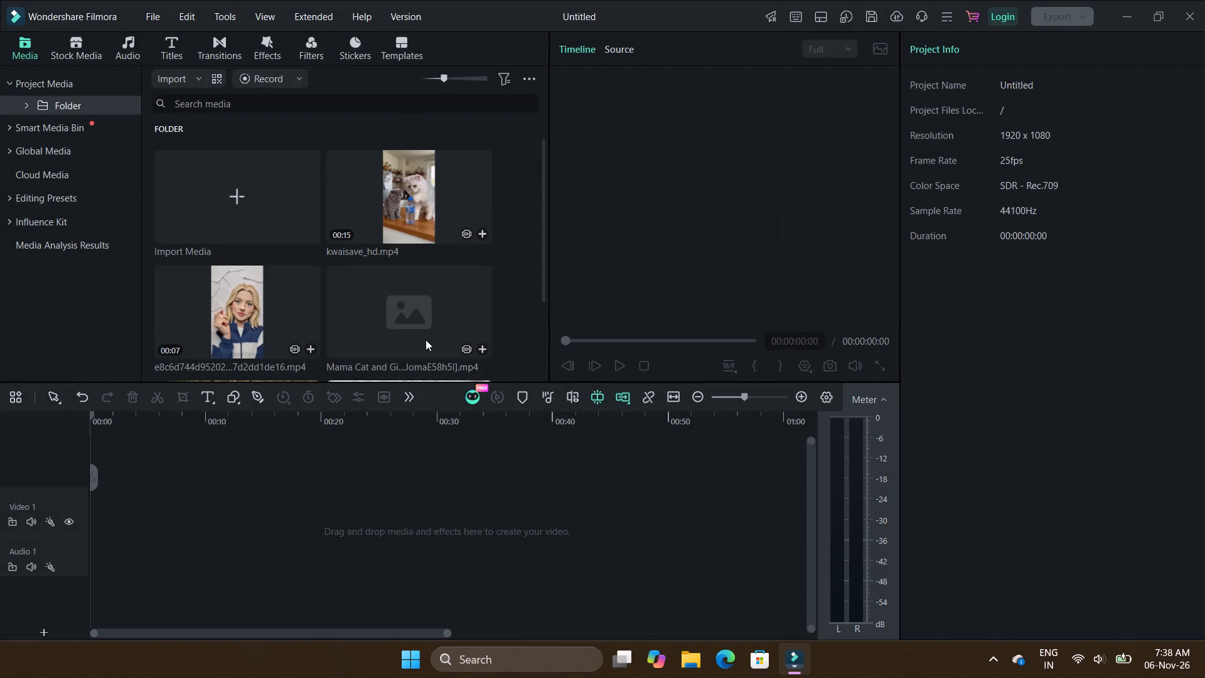
Import the Peaceful Aquarium 4K HDR video from NEW VIDEO into the project media.
click(232, 192)
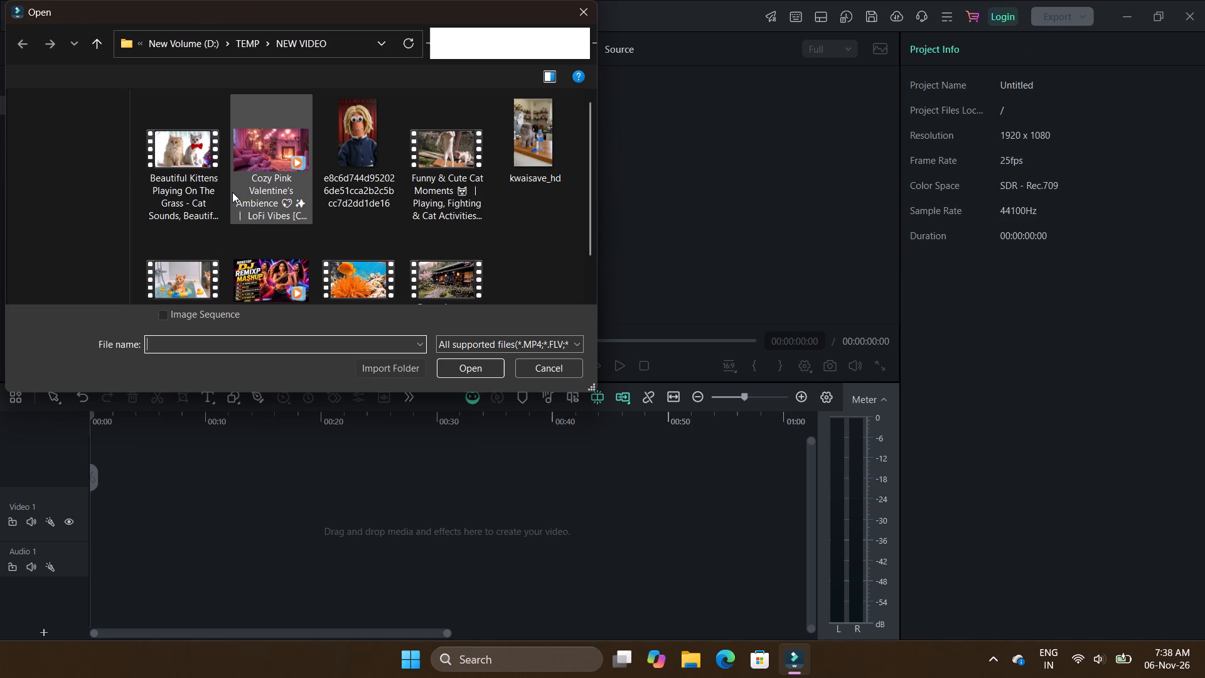
scroll(349, 242, down, 1)
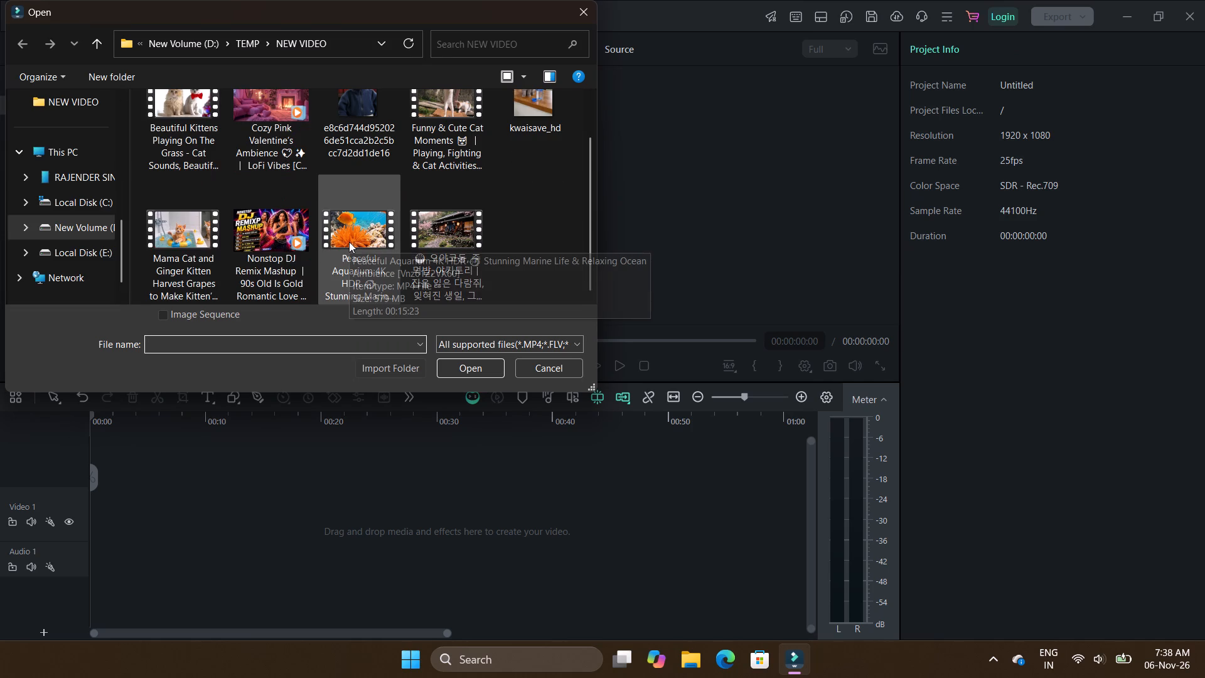
click(353, 230)
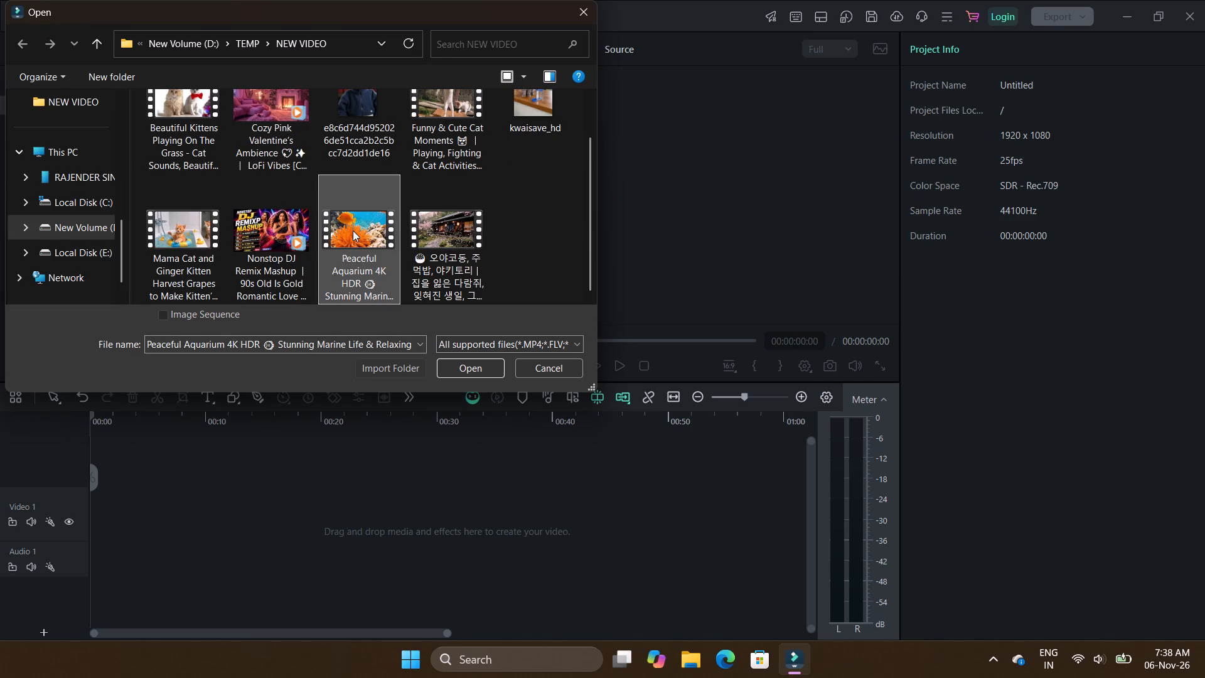
click(471, 370)
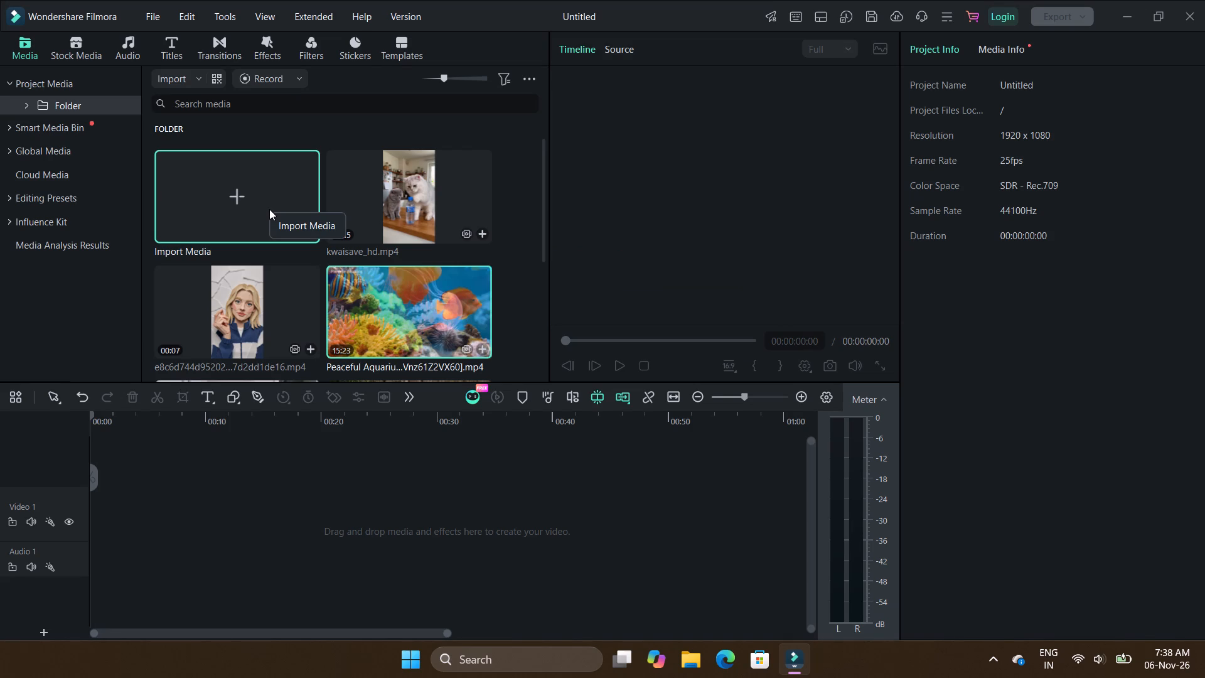
Import the Korean-titled video starting with 오야코동, 주먹밥, 야키토리 from NEW VIDEO into the project media.
click(246, 197)
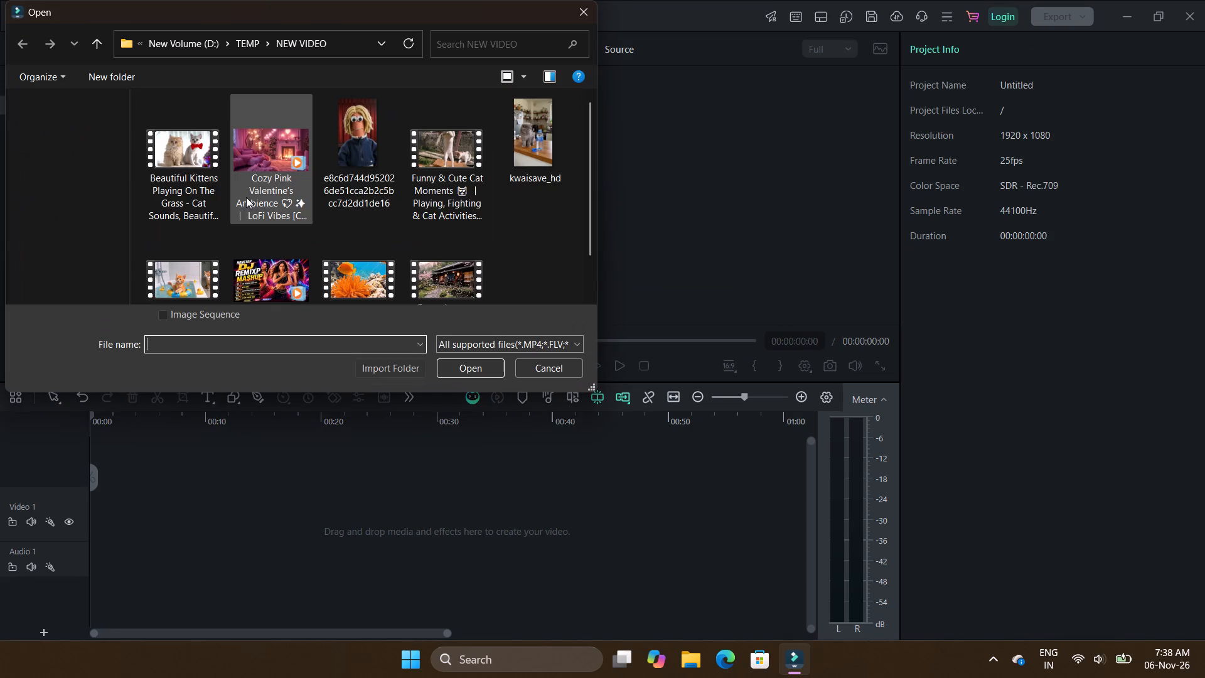
scroll(432, 277, down, 1)
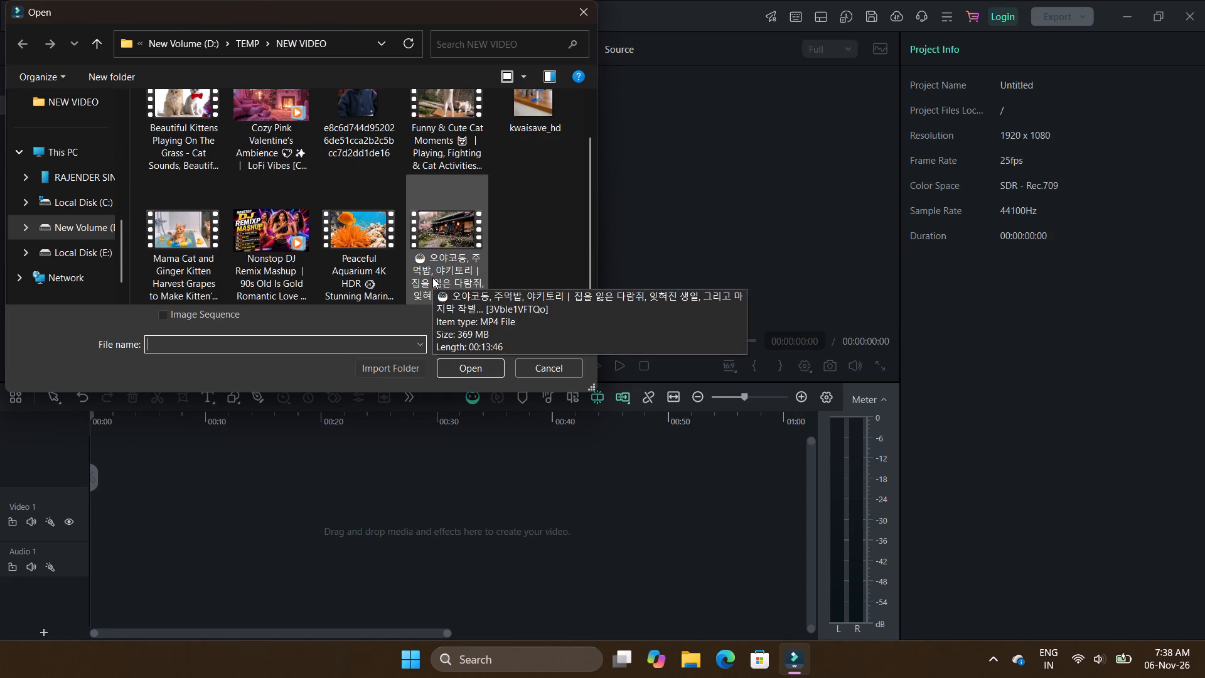
click(429, 254)
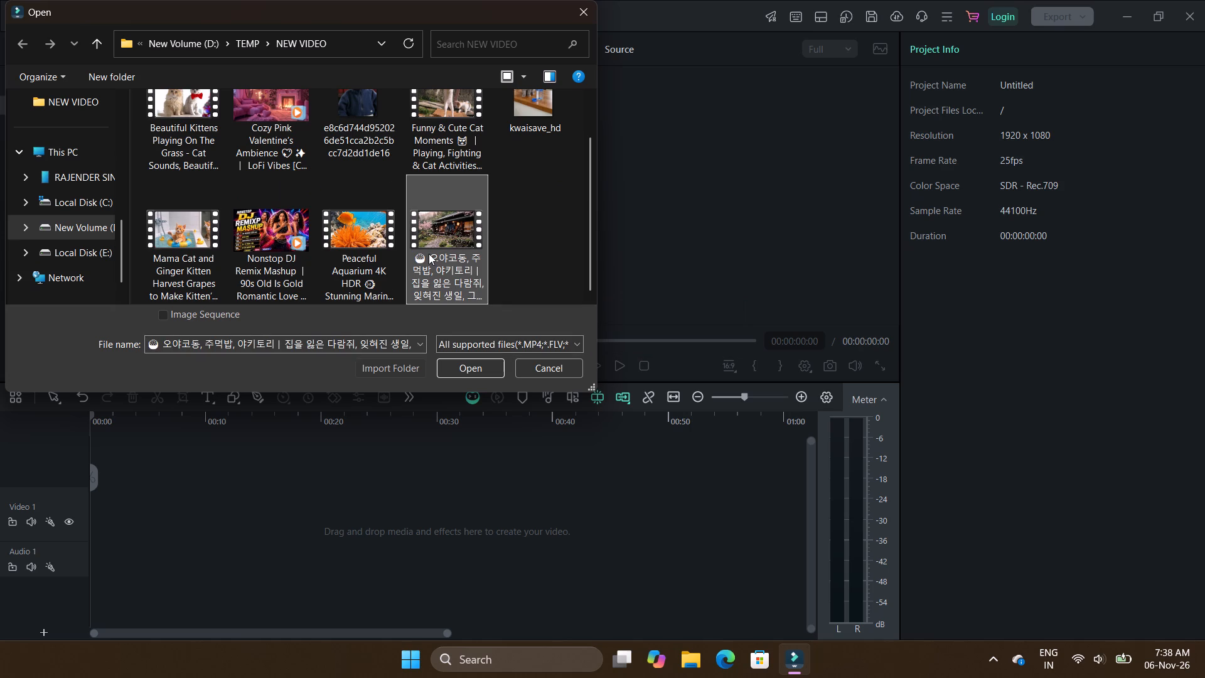
click(469, 371)
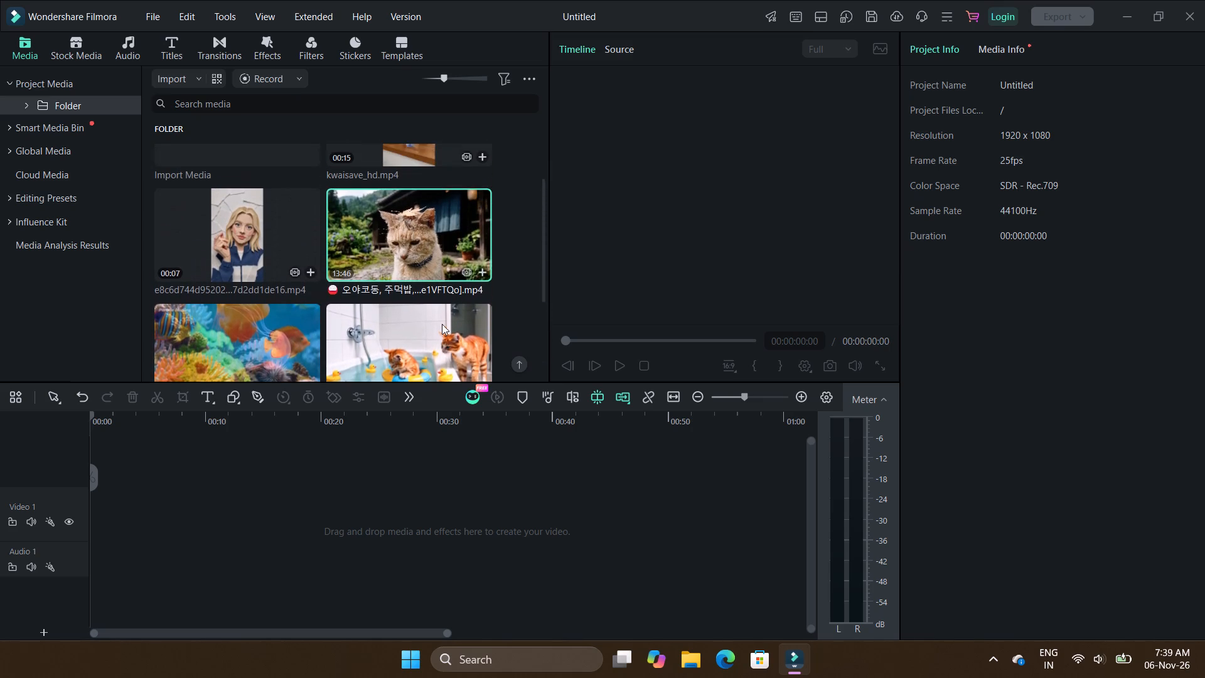
Look through the clips imported into the project media folder to check which ones are there.
scroll(442, 324, down, 3)
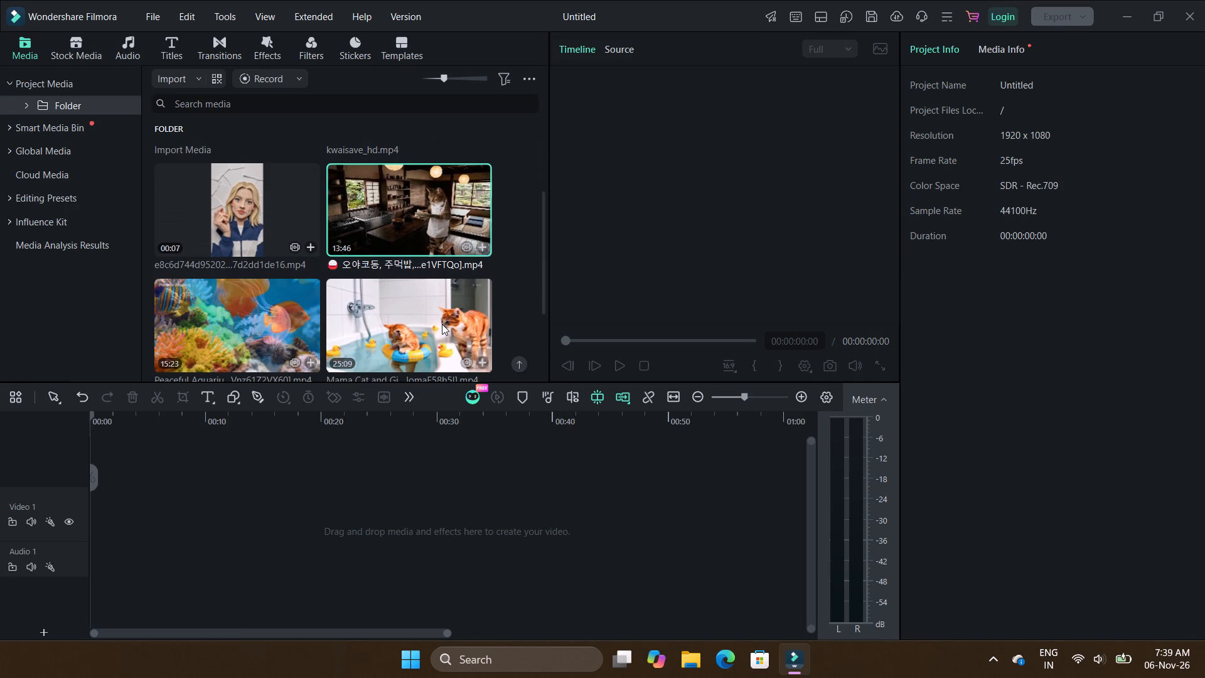
scroll(442, 324, down, 1)
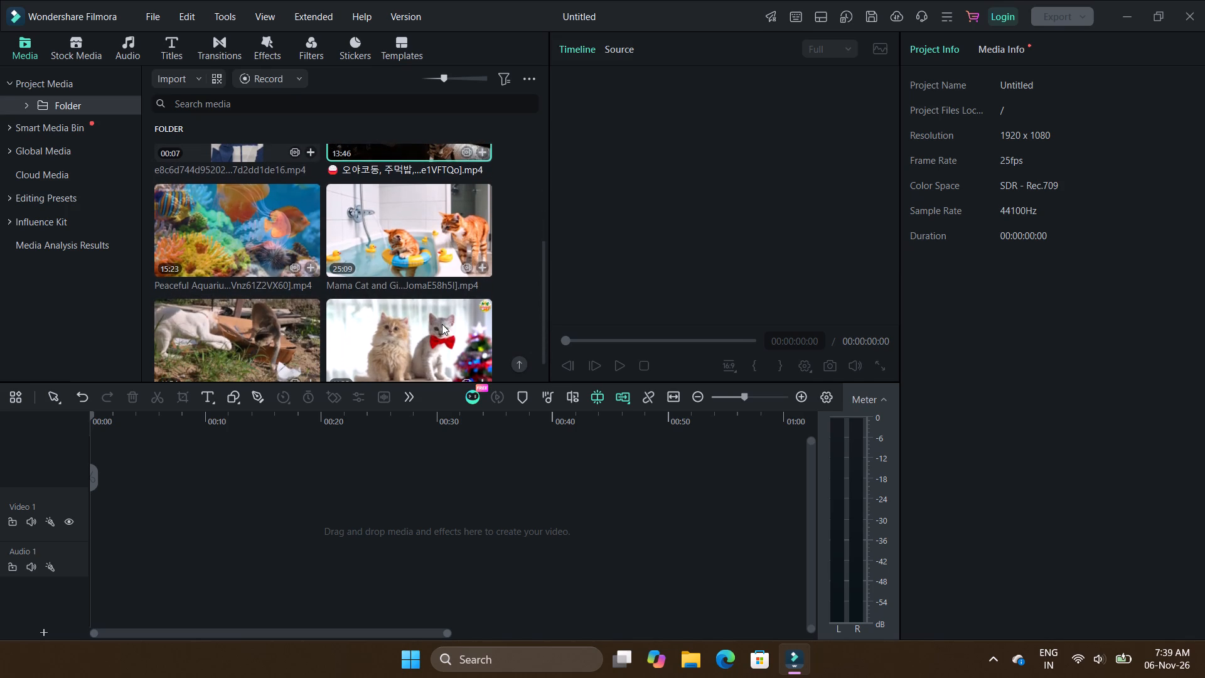
scroll(442, 324, down, 2)
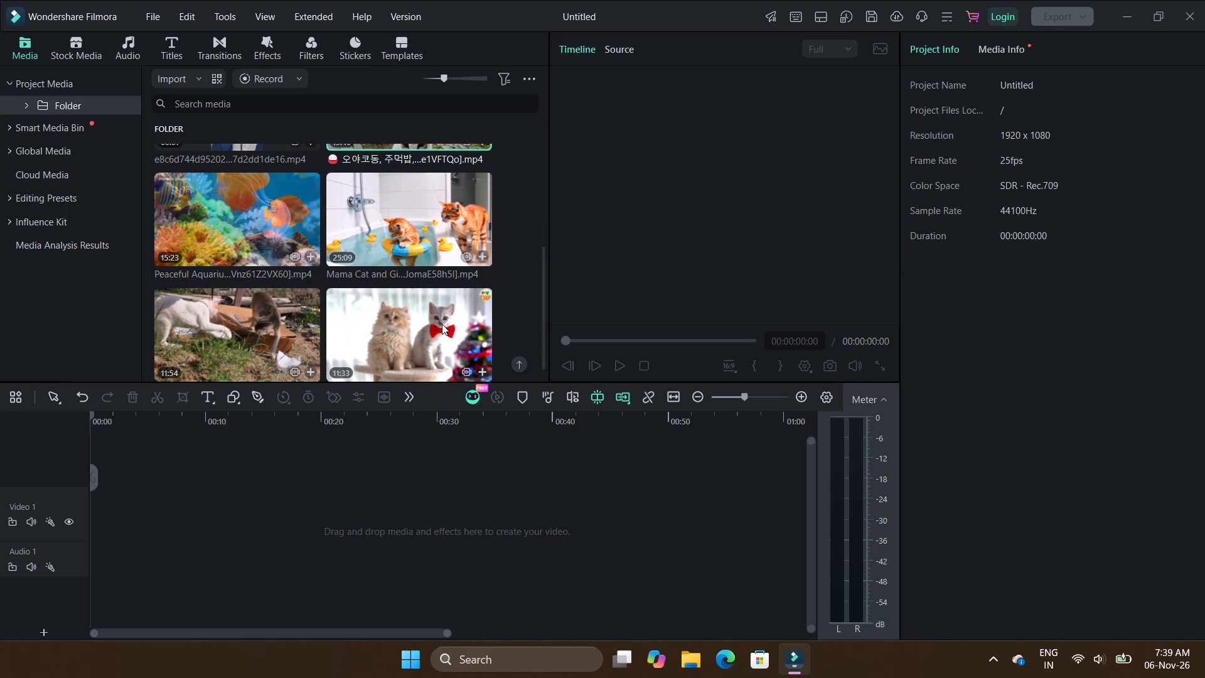
scroll(442, 324, down, 1)
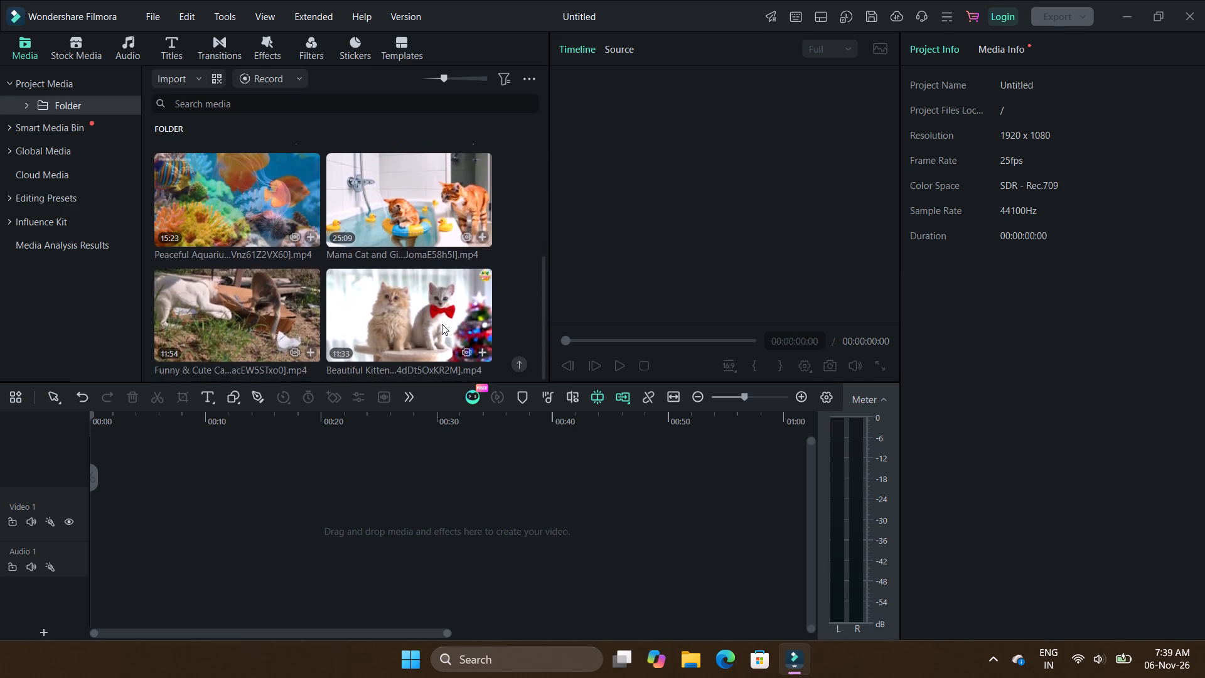
scroll(442, 324, down, 1)
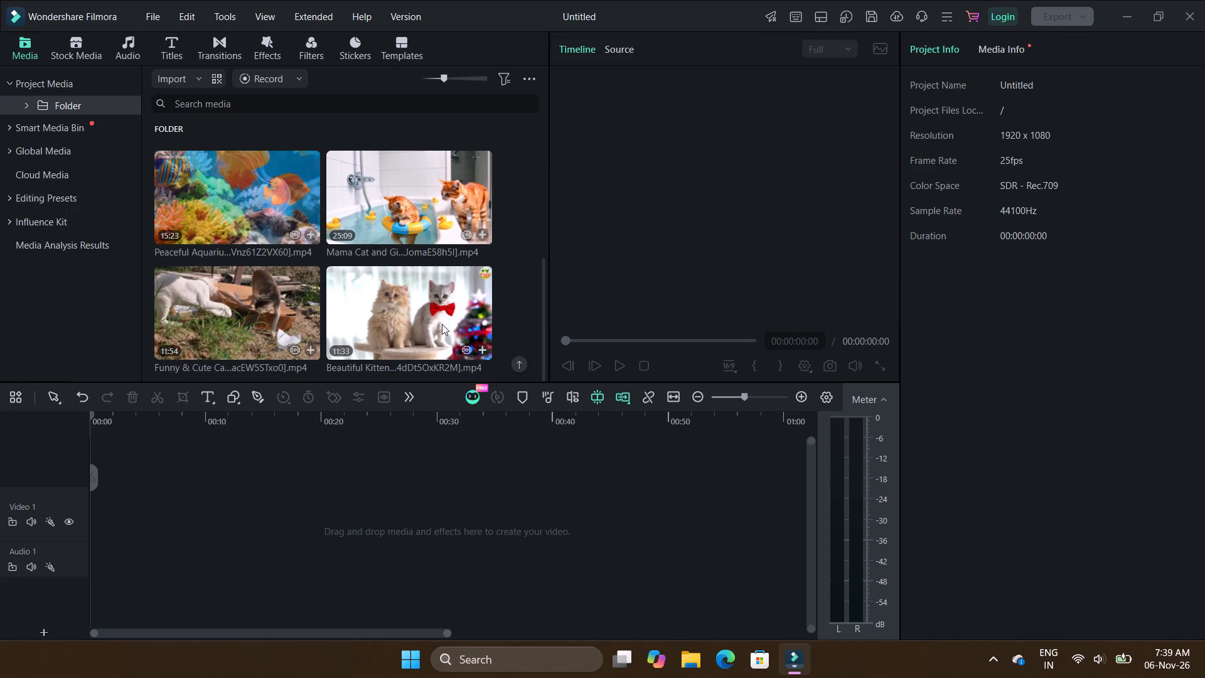
scroll(442, 324, down, 1)
scroll(442, 324, up, 2)
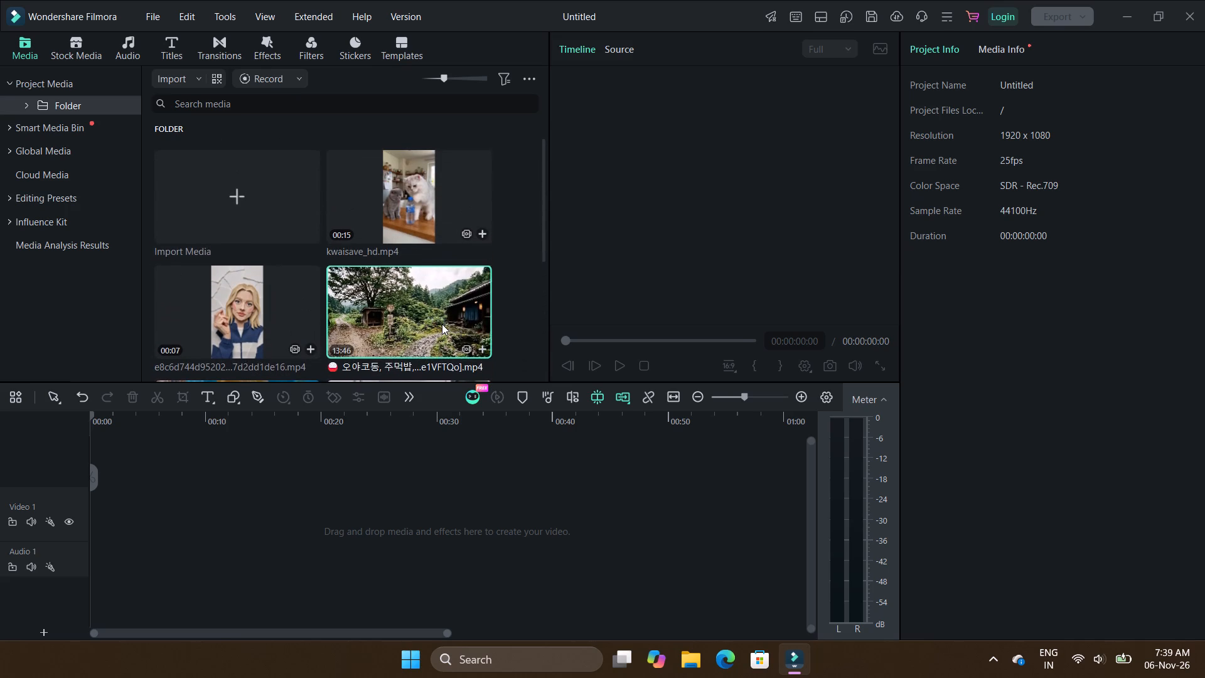
scroll(442, 324, down, 1)
scroll(442, 324, up, 1)
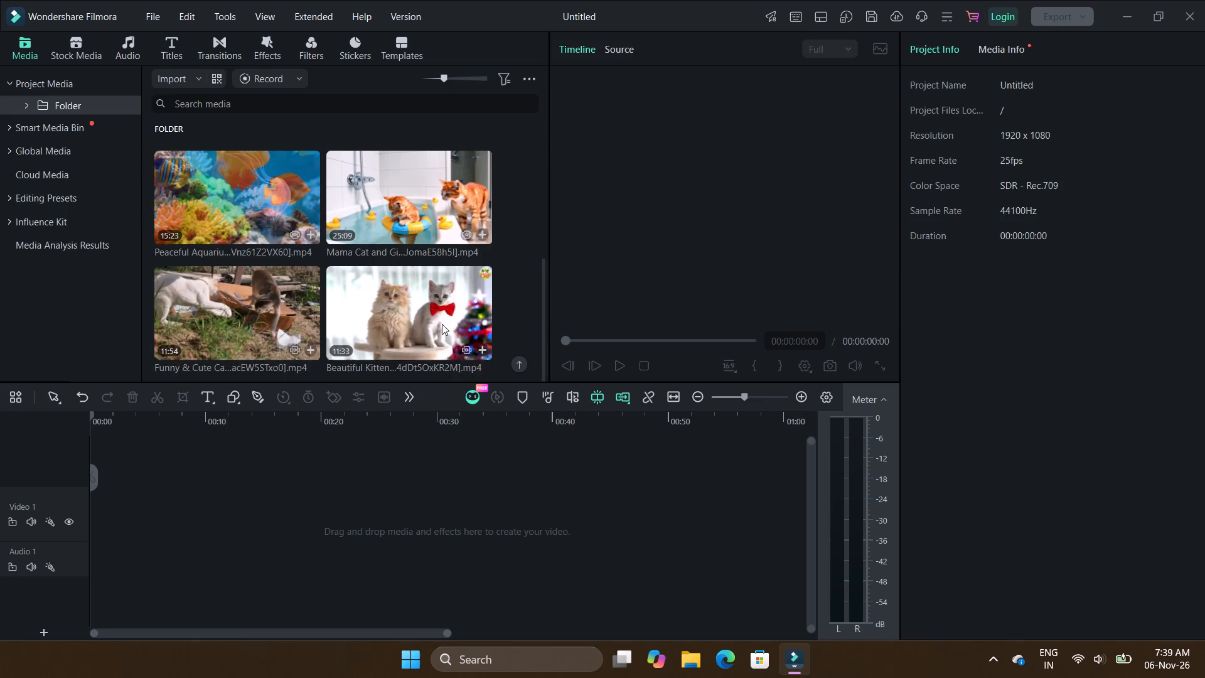
scroll(442, 324, up, 1)
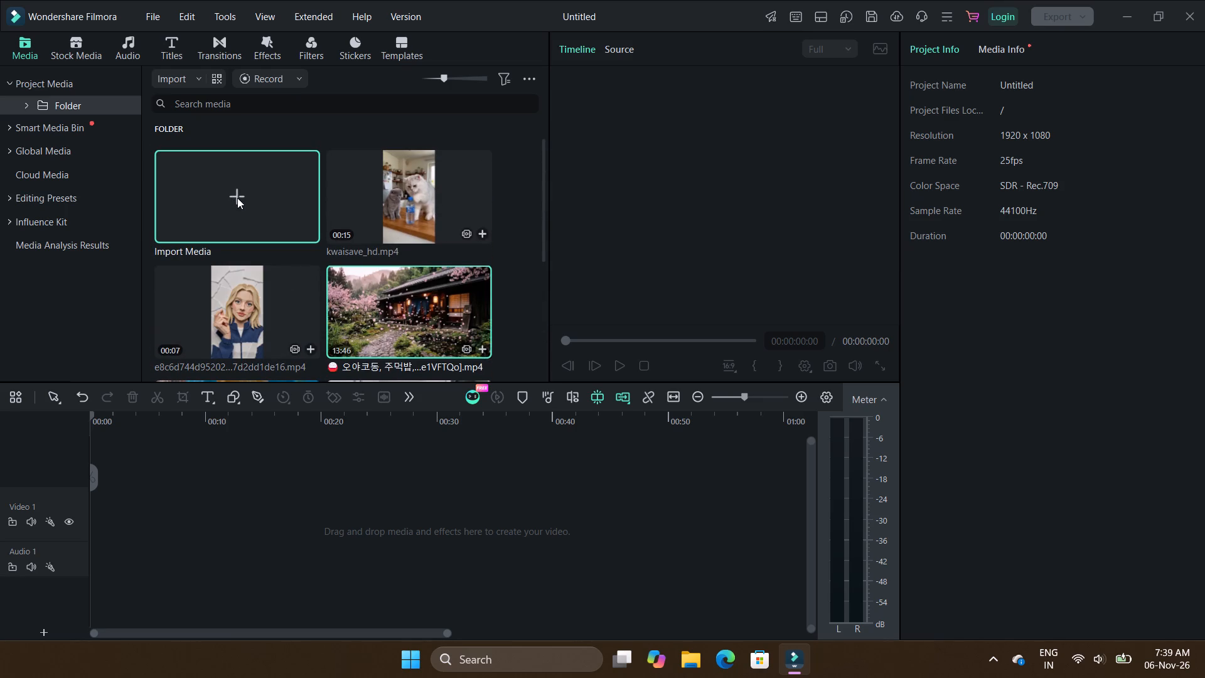
Import the Cozy Pink Valentine's Ambience MP3 from NEW VIDEO into the project media.
click(237, 198)
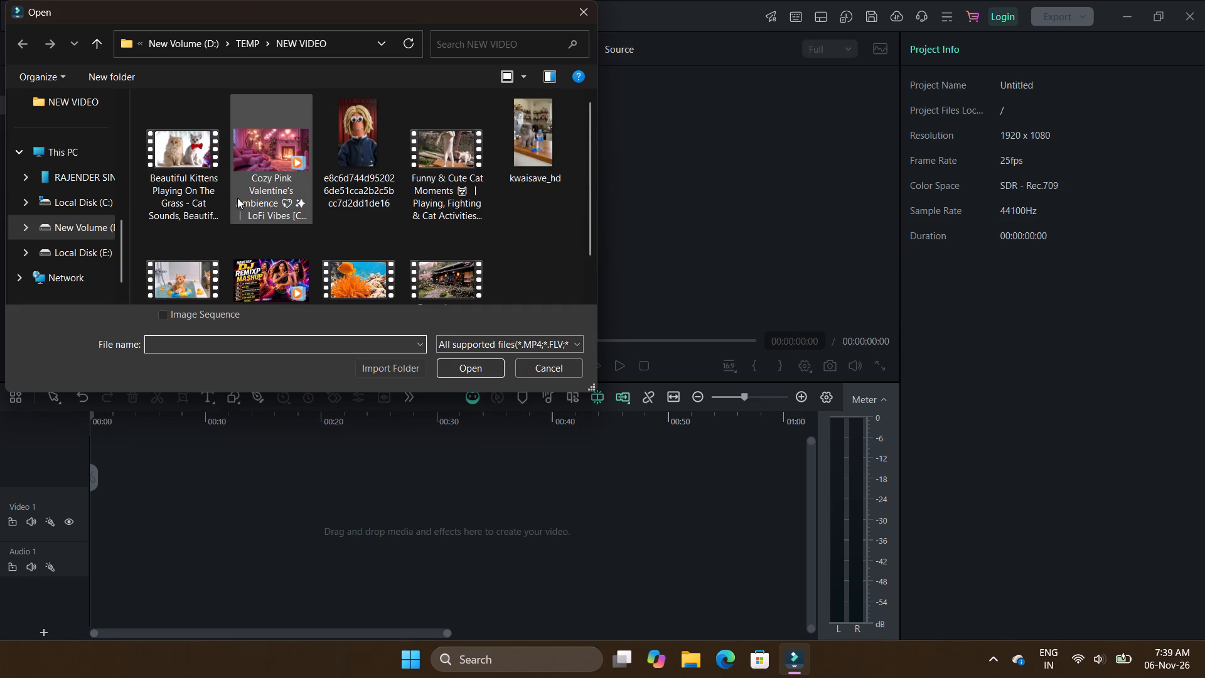
click(272, 162)
click(454, 369)
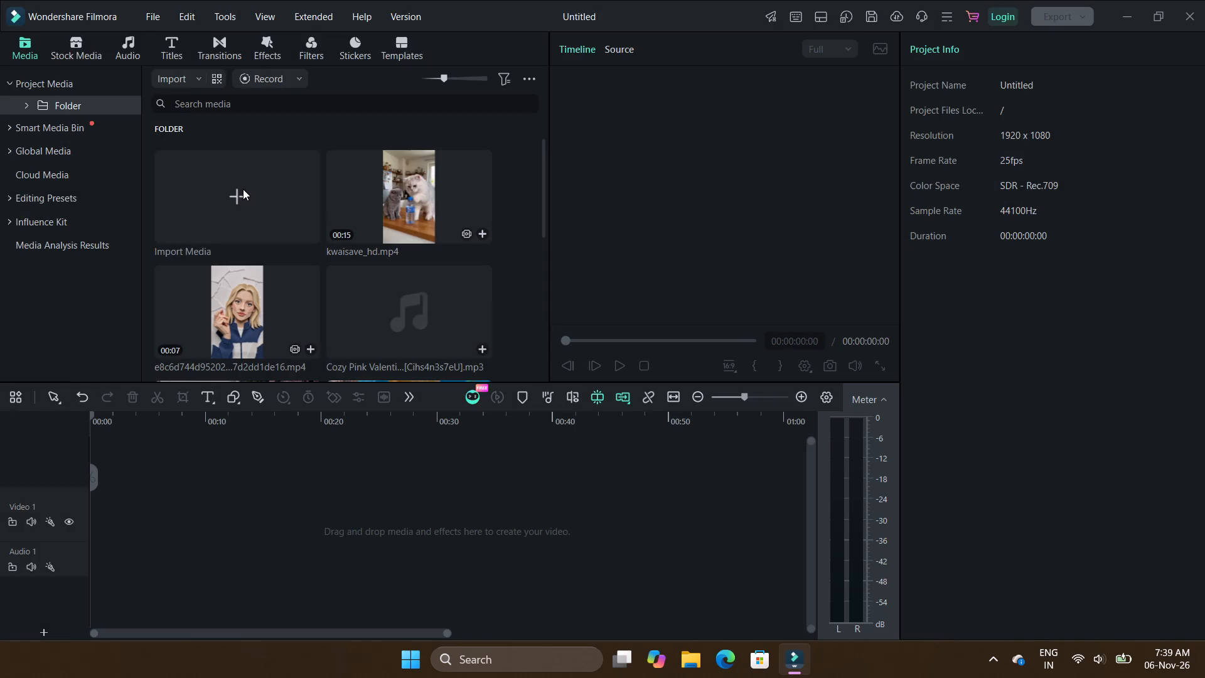
Import the Nonstop DJ Remix Mashup audio file from NEW VIDEO into the project media.
click(242, 198)
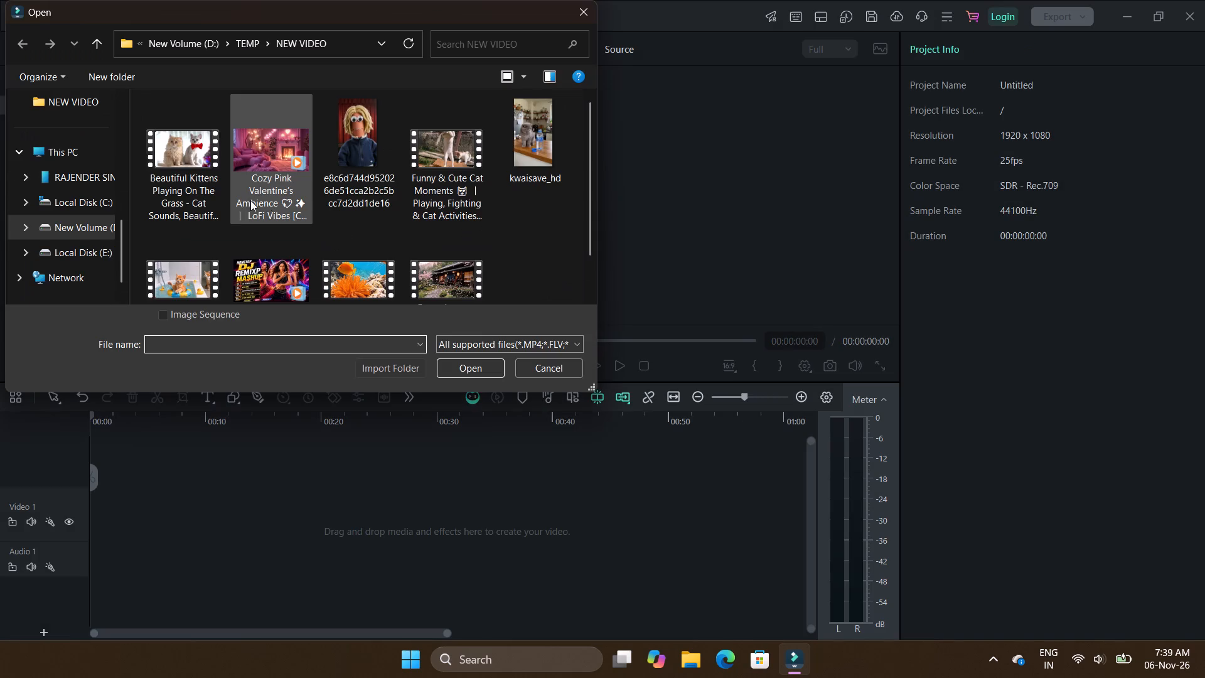
scroll(340, 249, down, 1)
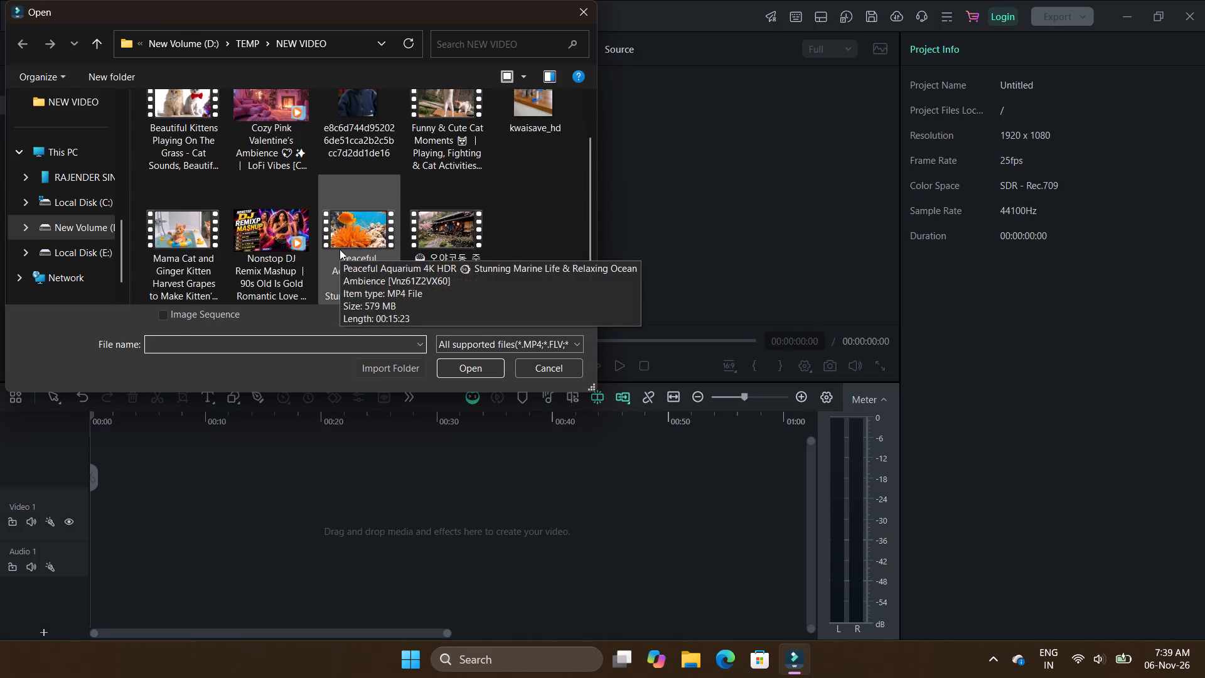
click(274, 265)
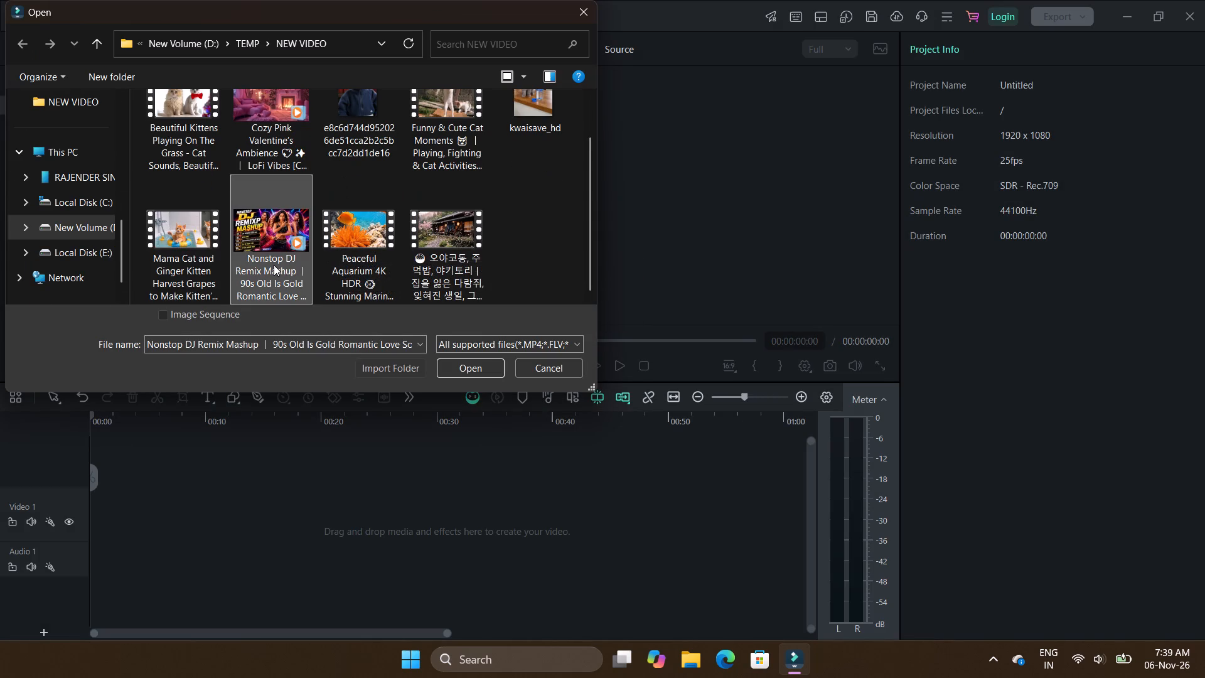
click(466, 369)
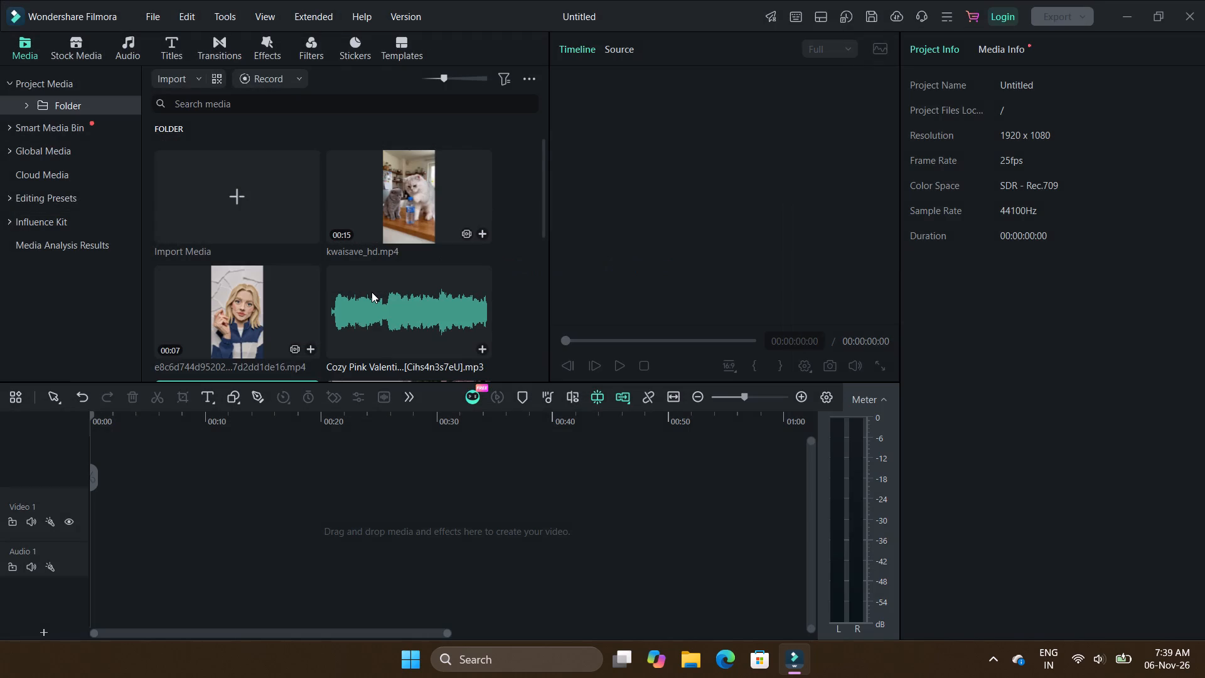
Add the kwaisave_hd clip to the timeline, matching the project settings to the media at 720x1280 30fps.
scroll(372, 292, down, 4)
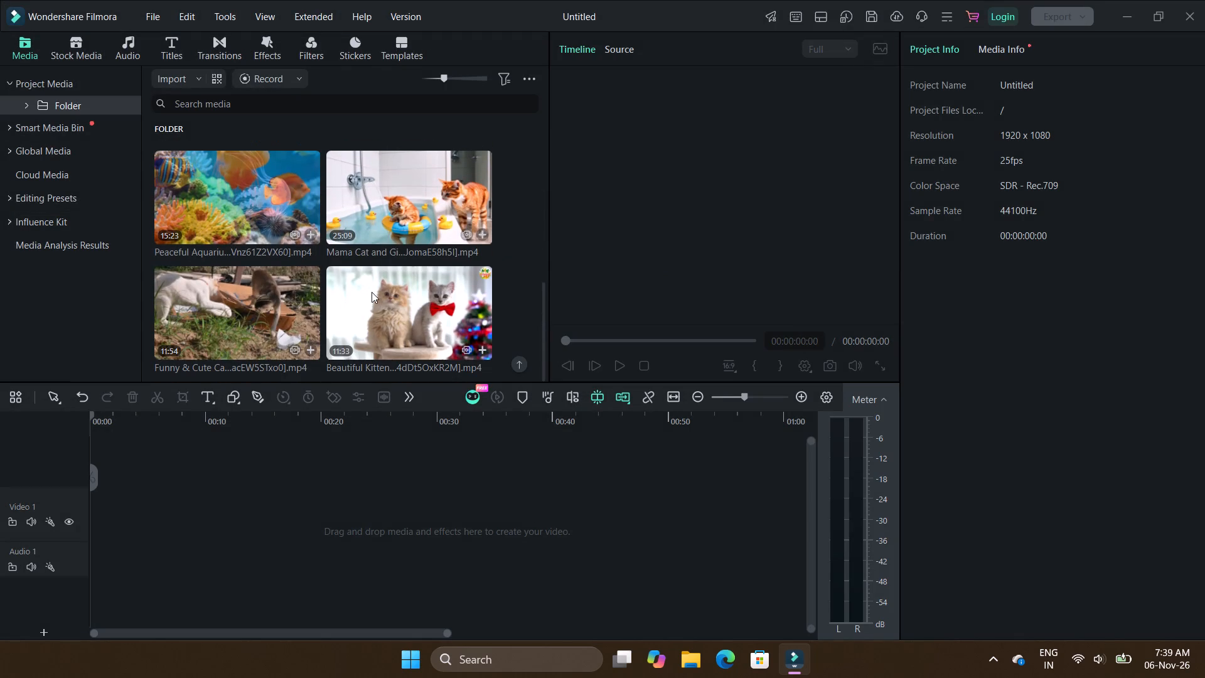
scroll(372, 292, down, 1)
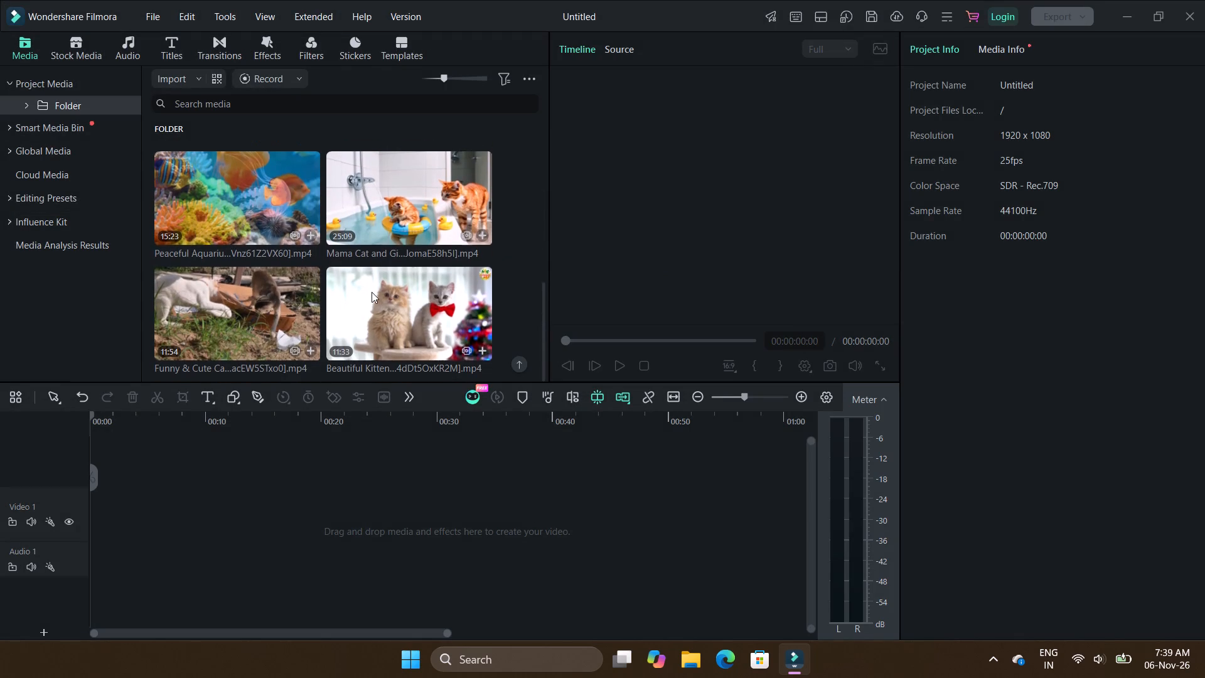
scroll(288, 208, up, 1)
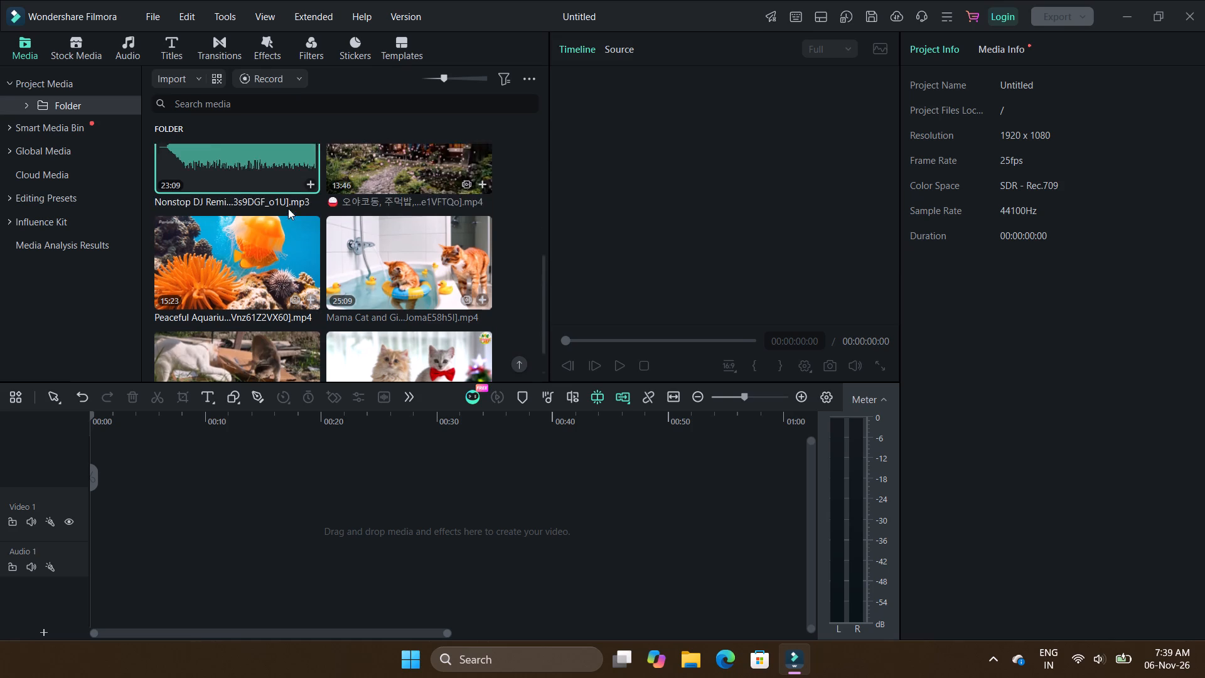
scroll(288, 208, up, 2)
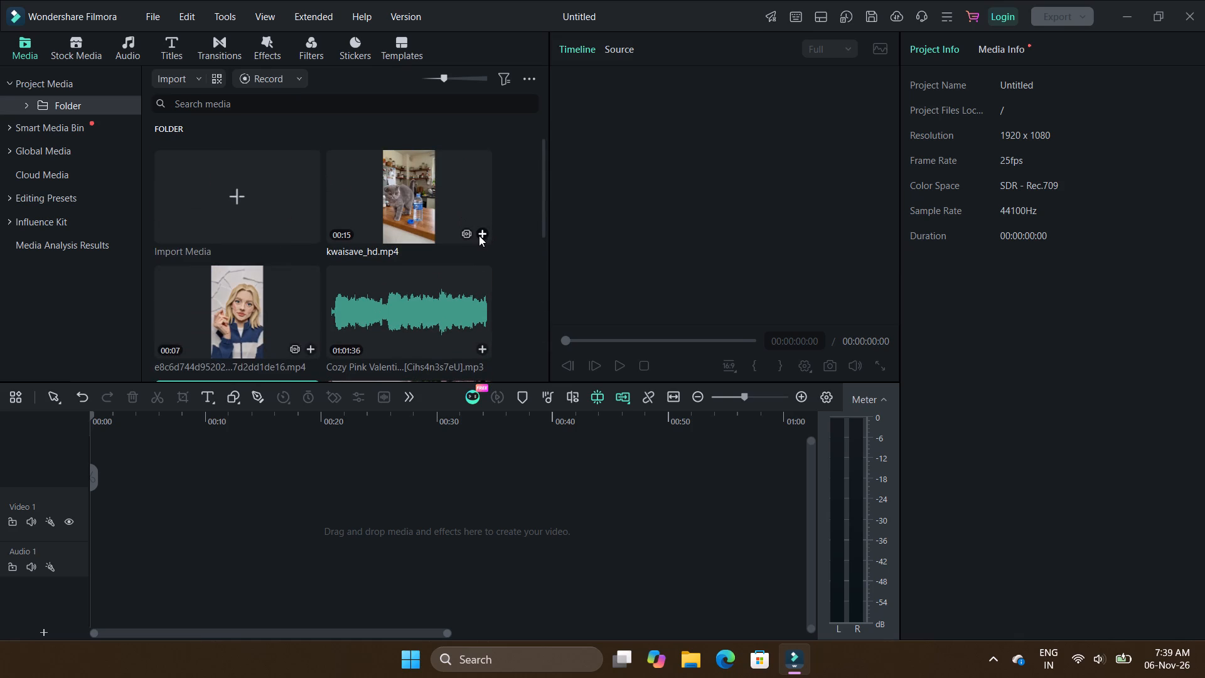
click(479, 235)
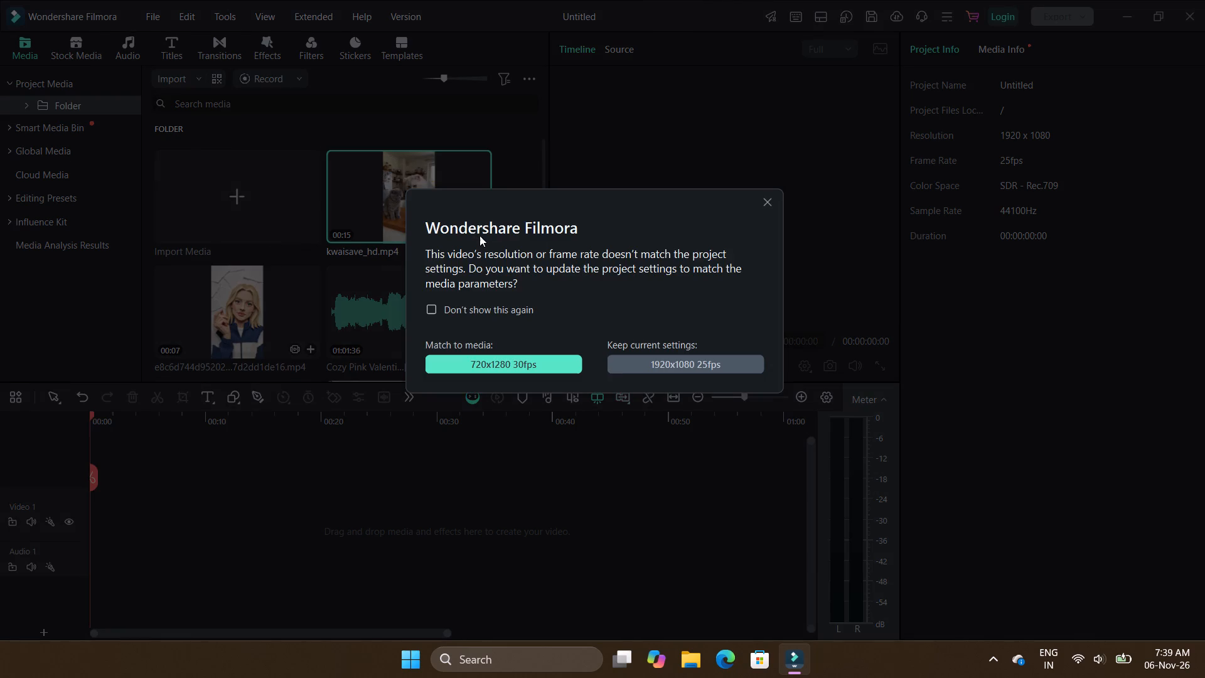
click(481, 370)
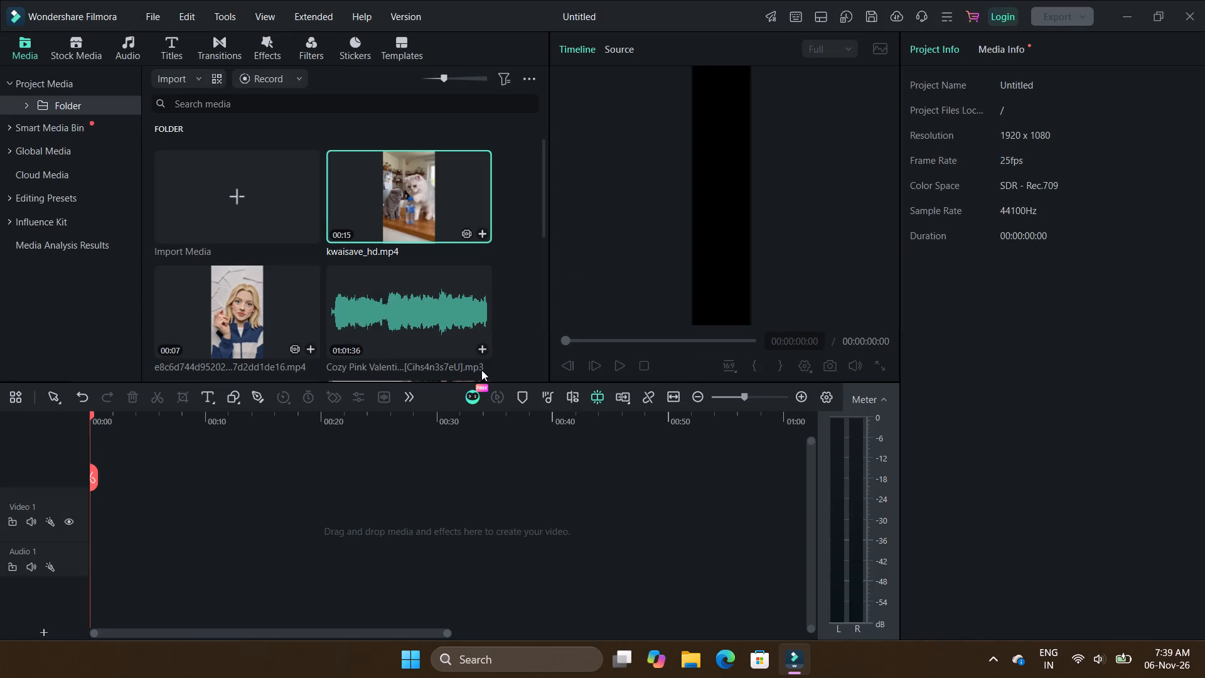
Append the e8c6d744 clip to the timeline, matching the project settings to the media at 1080x1920 30fps.
click(307, 348)
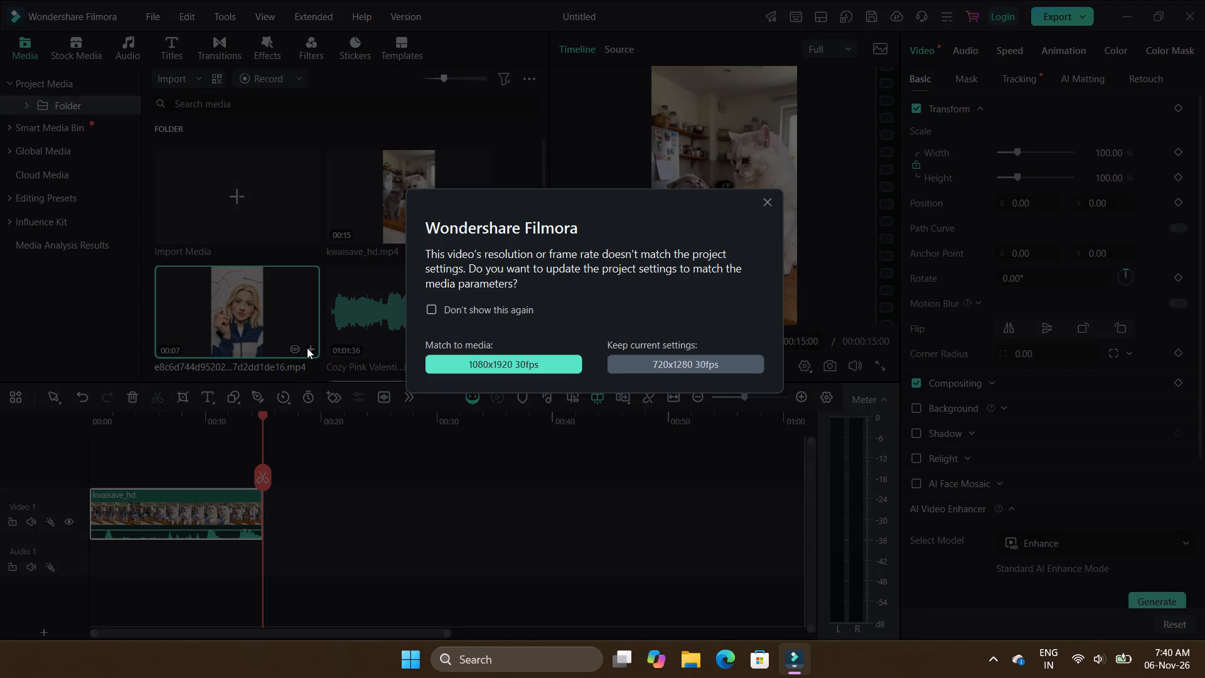
click(478, 358)
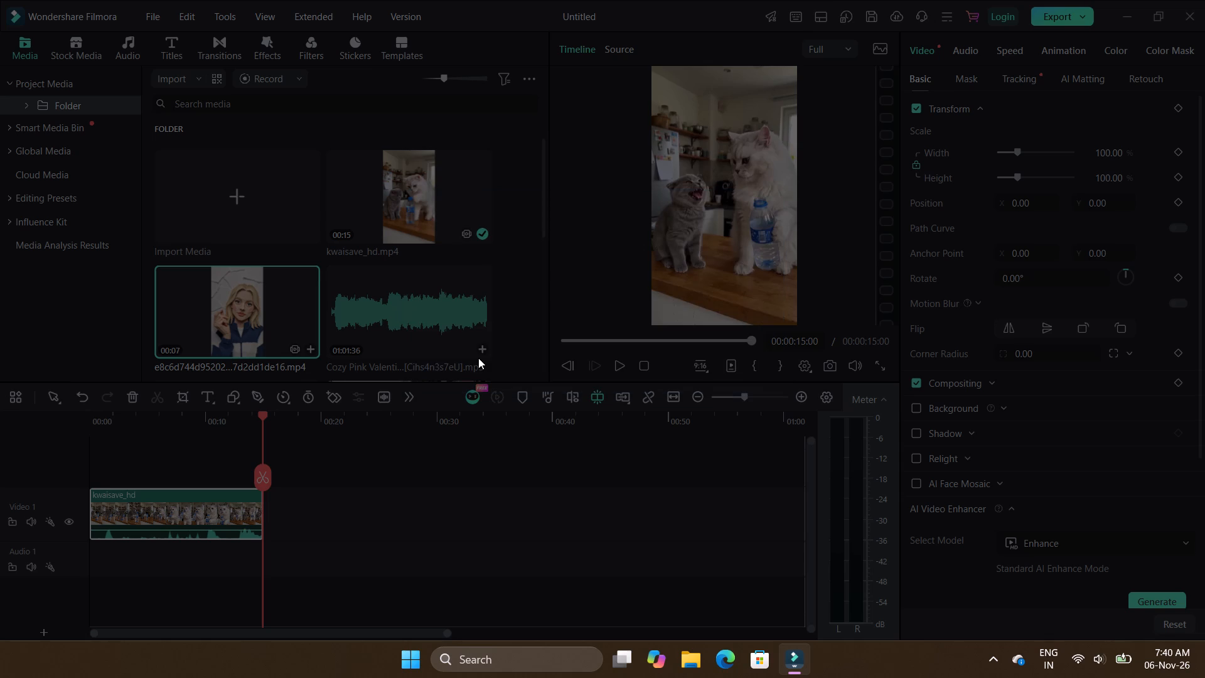
Append the Korean-titled 오야코동 clip to the timeline, matching the project settings to the media at 1920x1080 30fps.
scroll(412, 341, down, 1)
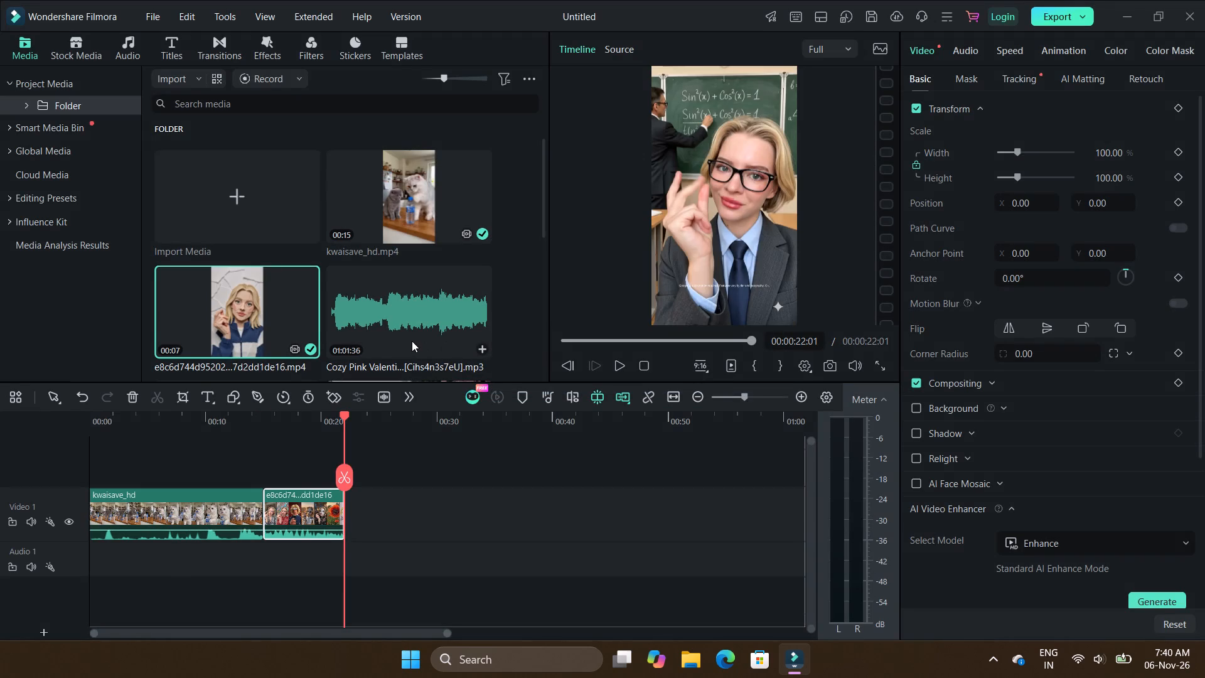
scroll(412, 341, down, 1)
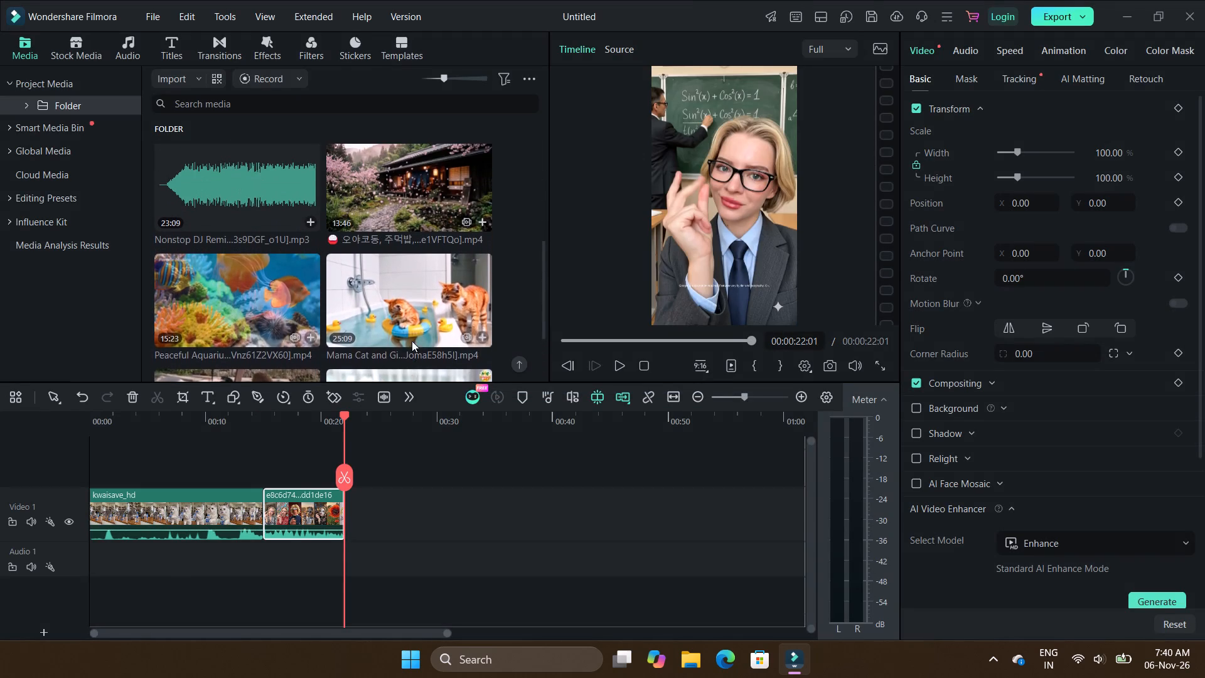
scroll(412, 341, down, 1)
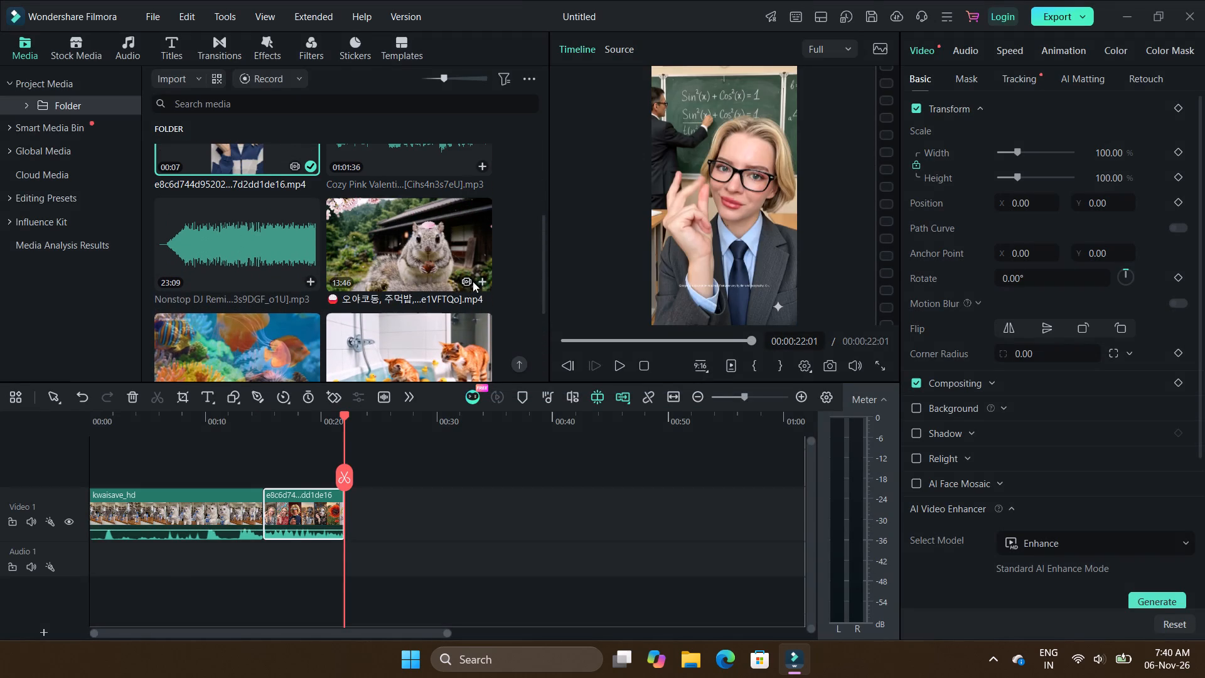
click(477, 281)
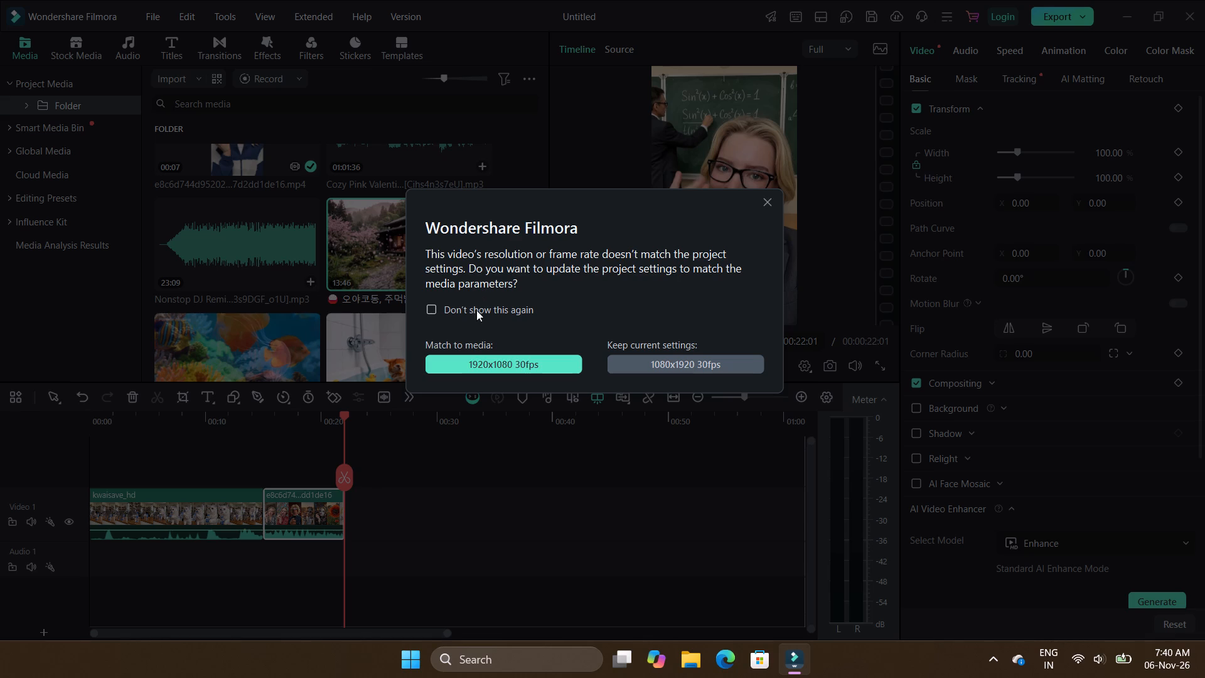
click(481, 364)
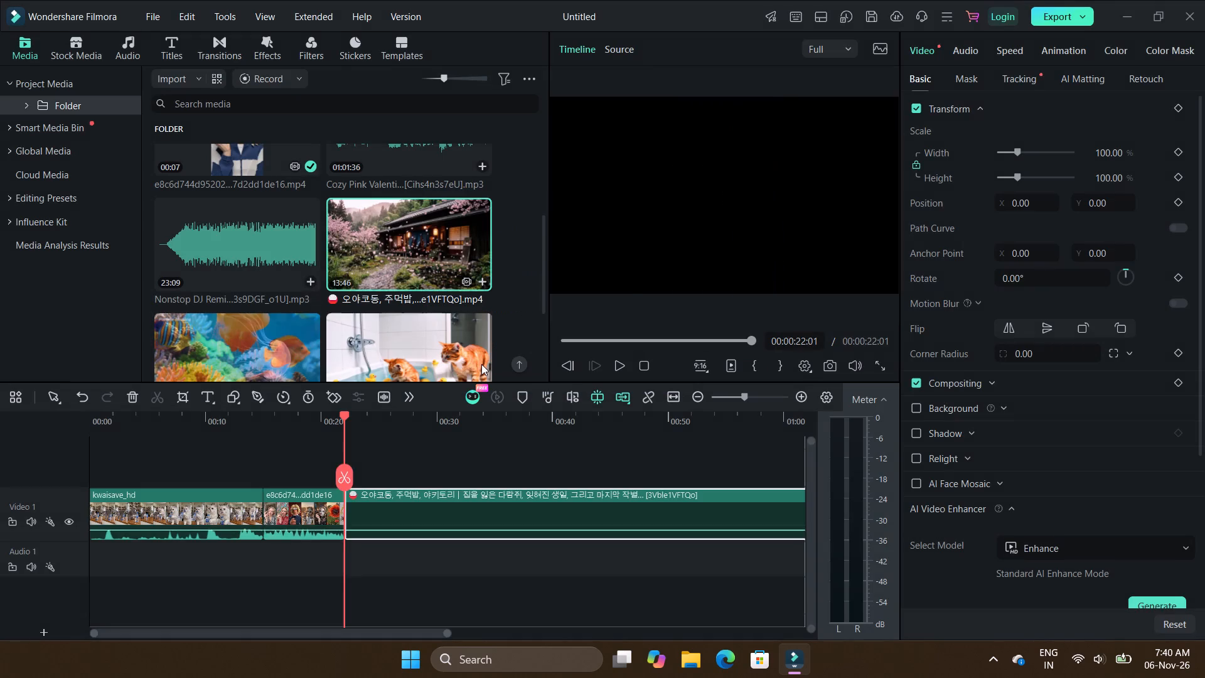
Append the Peaceful Aquarium clip to the timeline, matching the project settings to the media at 1920x1080 60fps.
scroll(432, 337, down, 1)
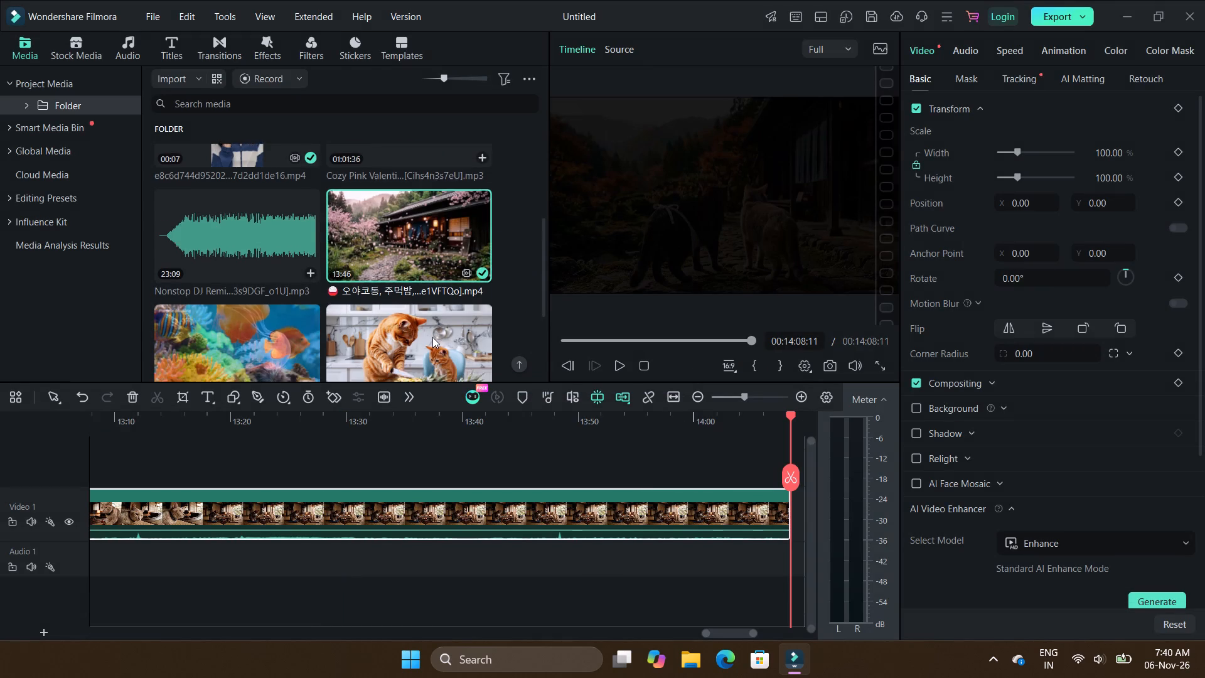
scroll(432, 337, down, 1)
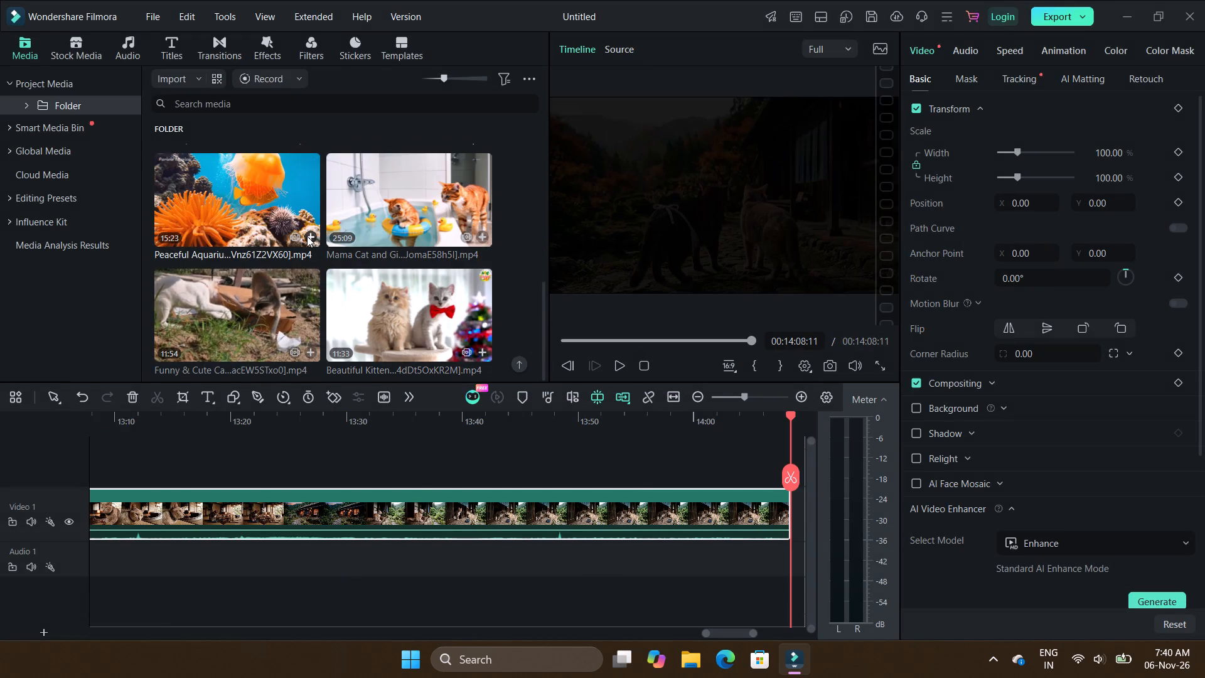
click(307, 236)
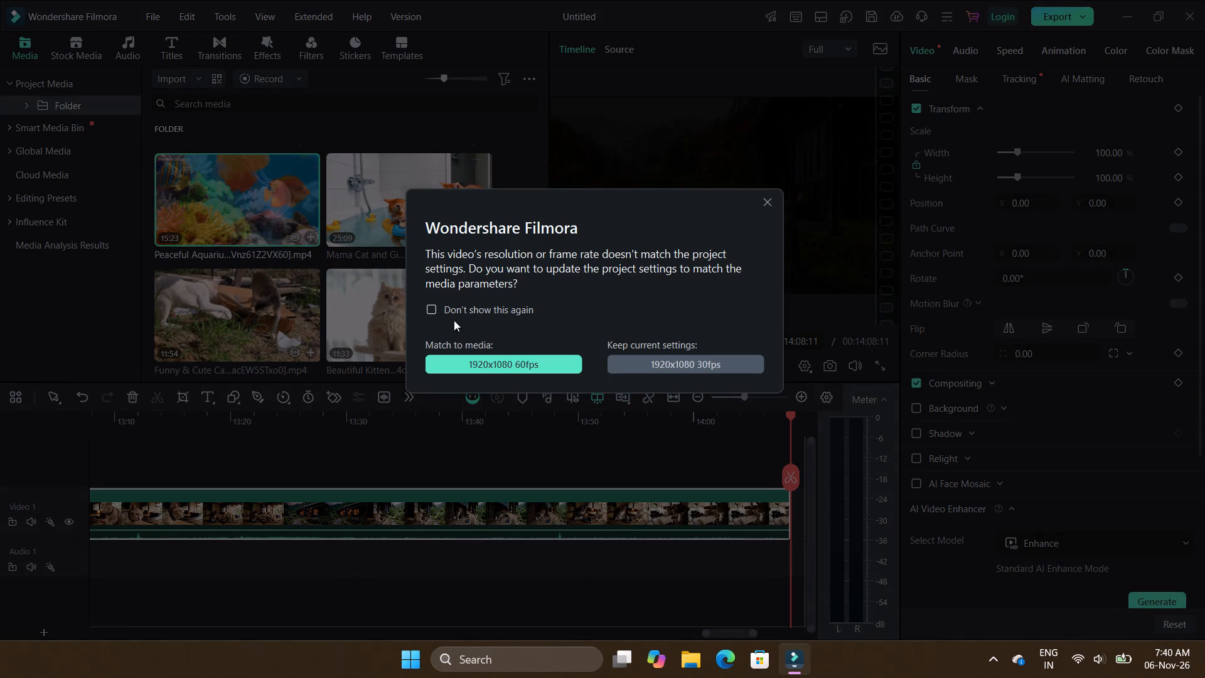
click(497, 369)
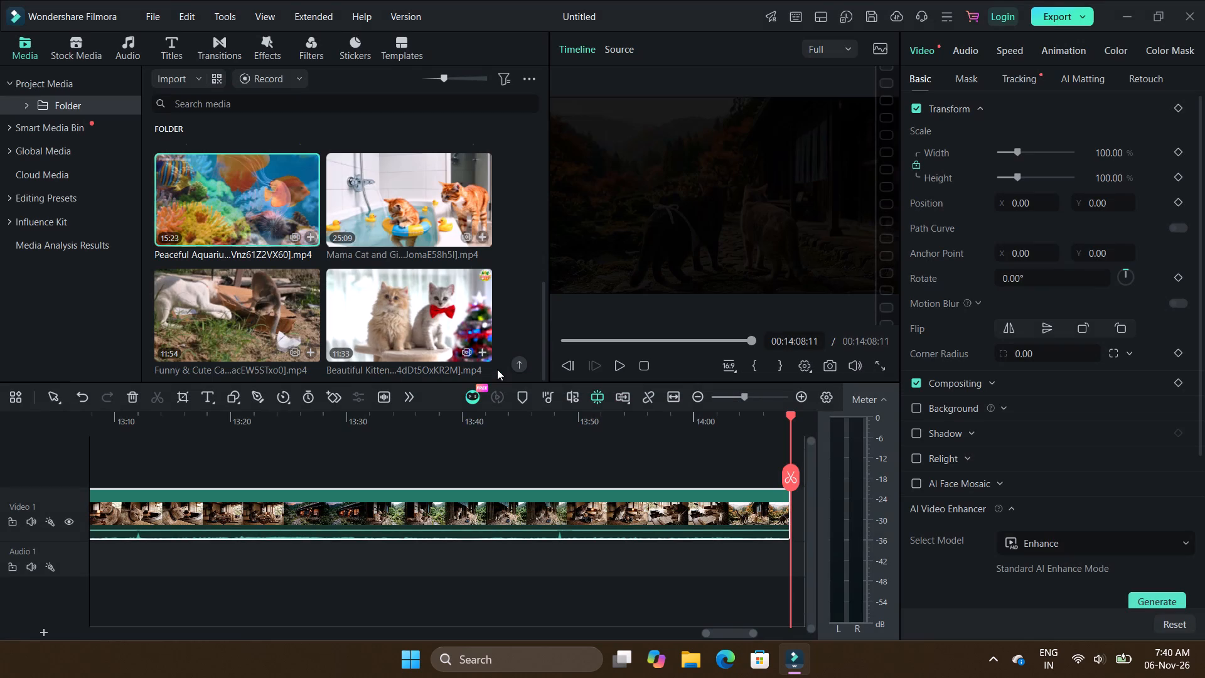
Append the Mama Cat clip to the end of the timeline.
click(482, 239)
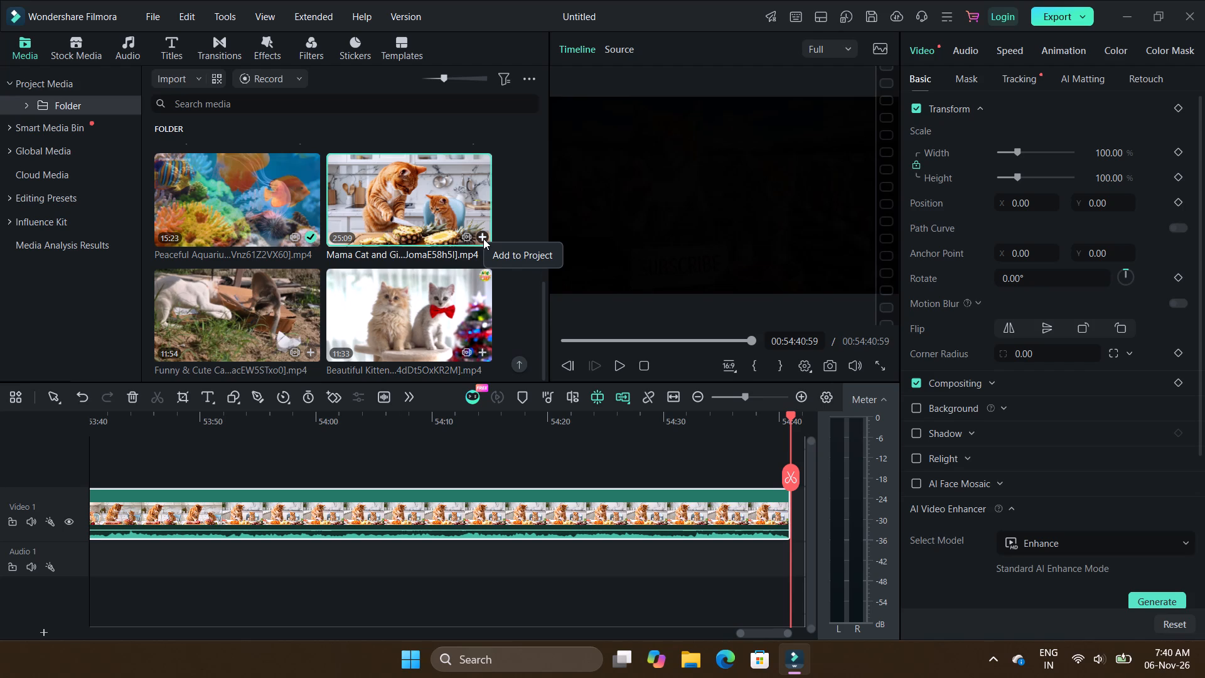
Append the Funny & Cute cat clip to the timeline, matching the project settings to the media at 1920x1080 30fps.
scroll(428, 311, down, 1)
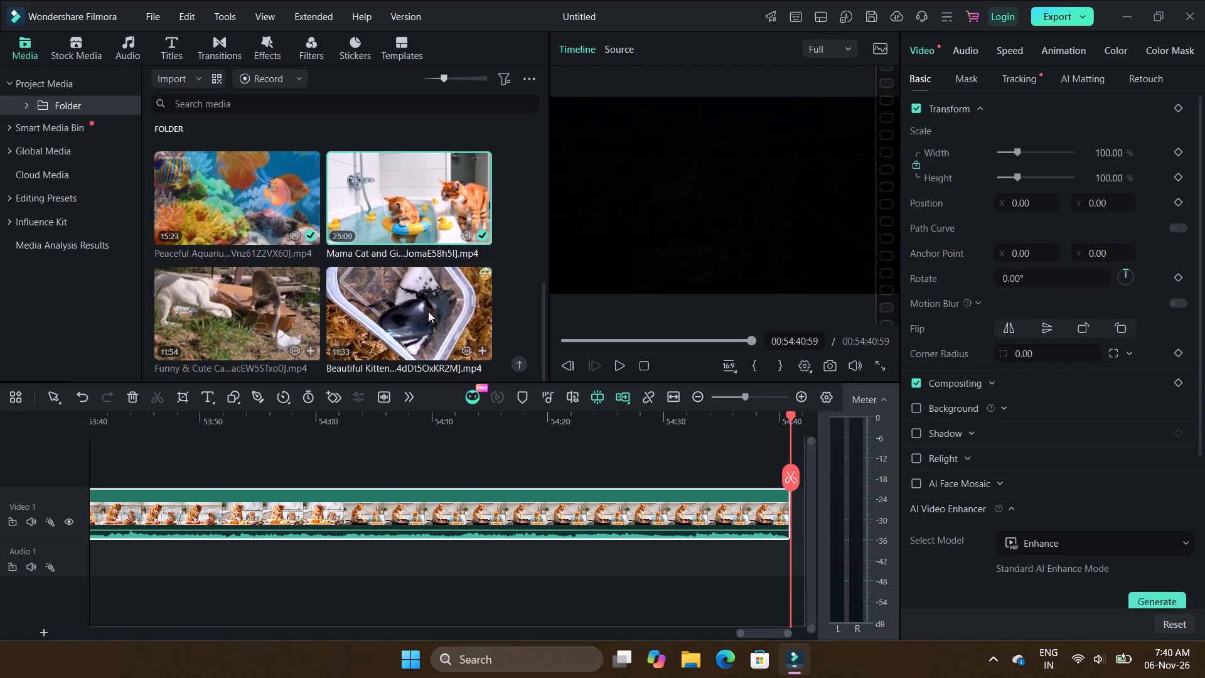
scroll(428, 311, down, 1)
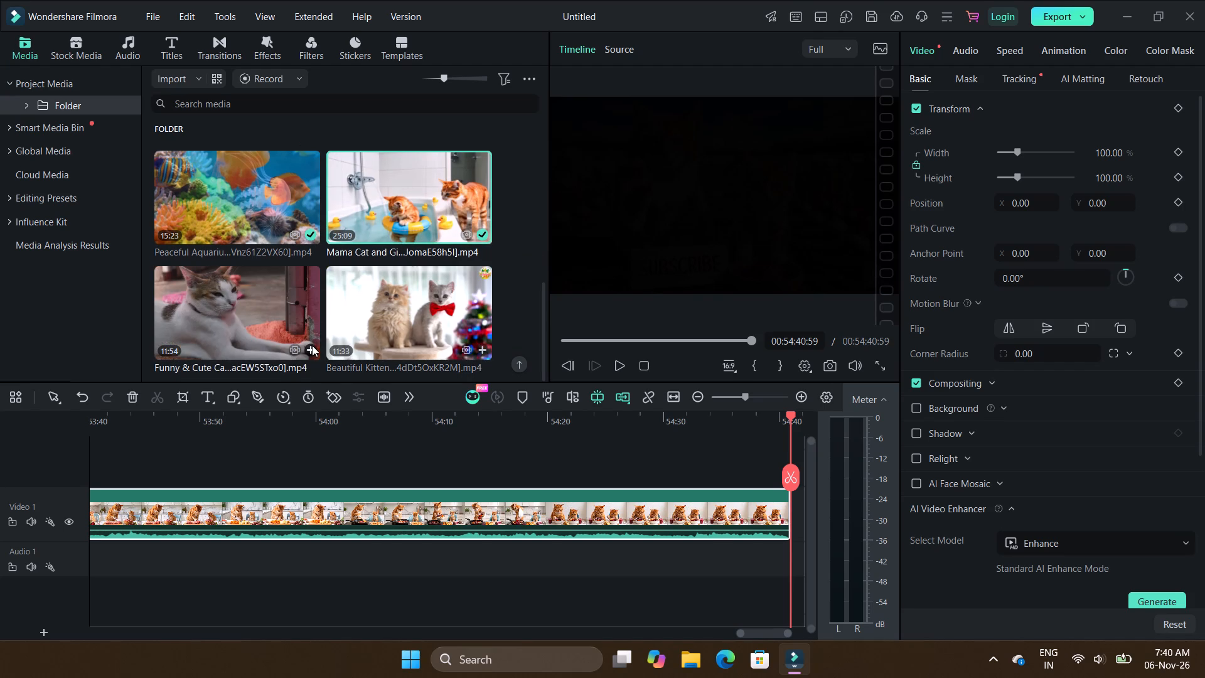
click(312, 345)
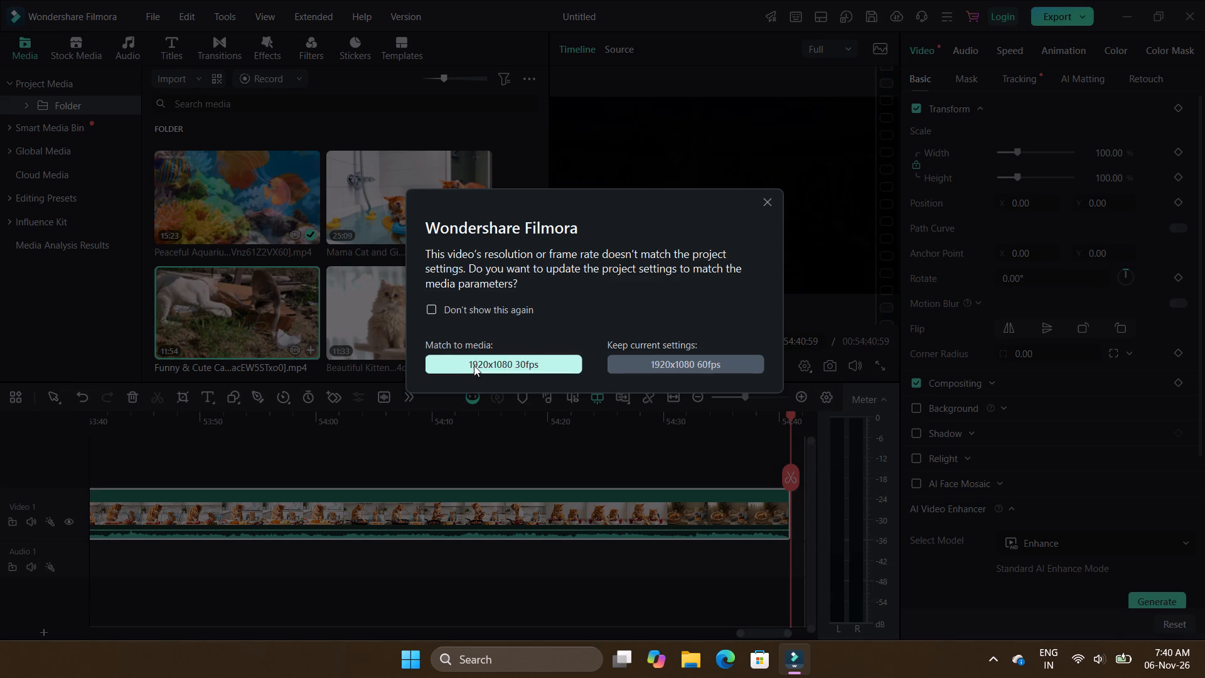
click(474, 365)
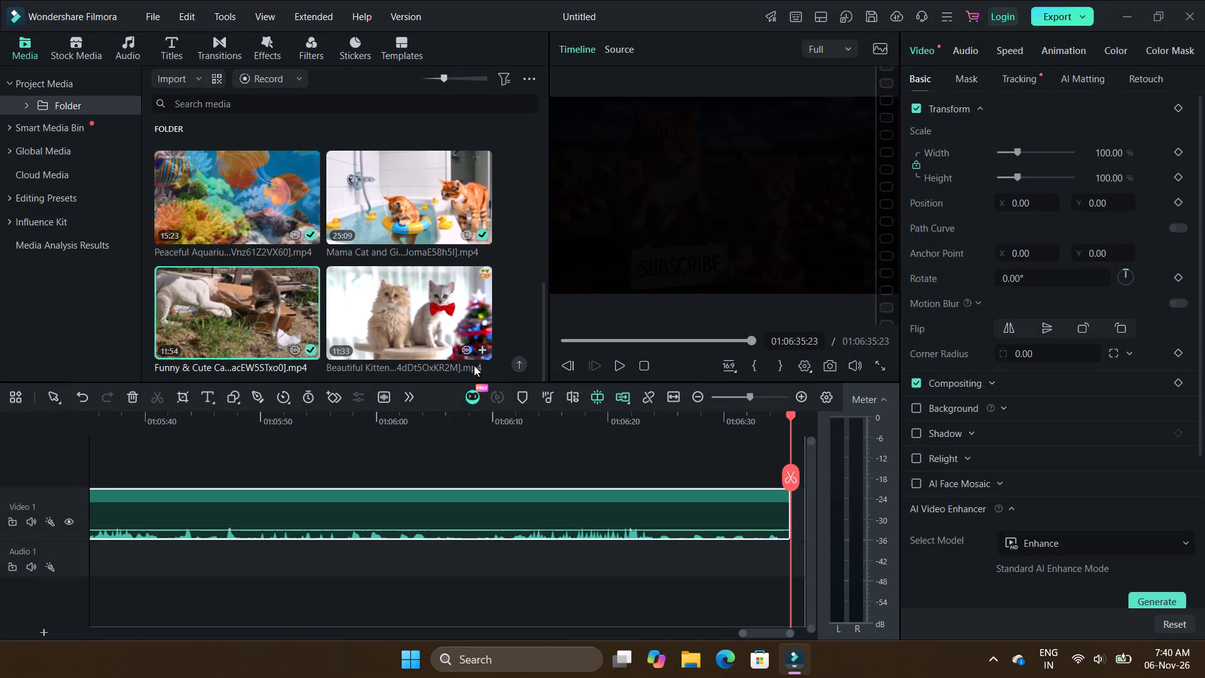
Append the Beautiful Kitten clip to the end of the timeline.
click(478, 349)
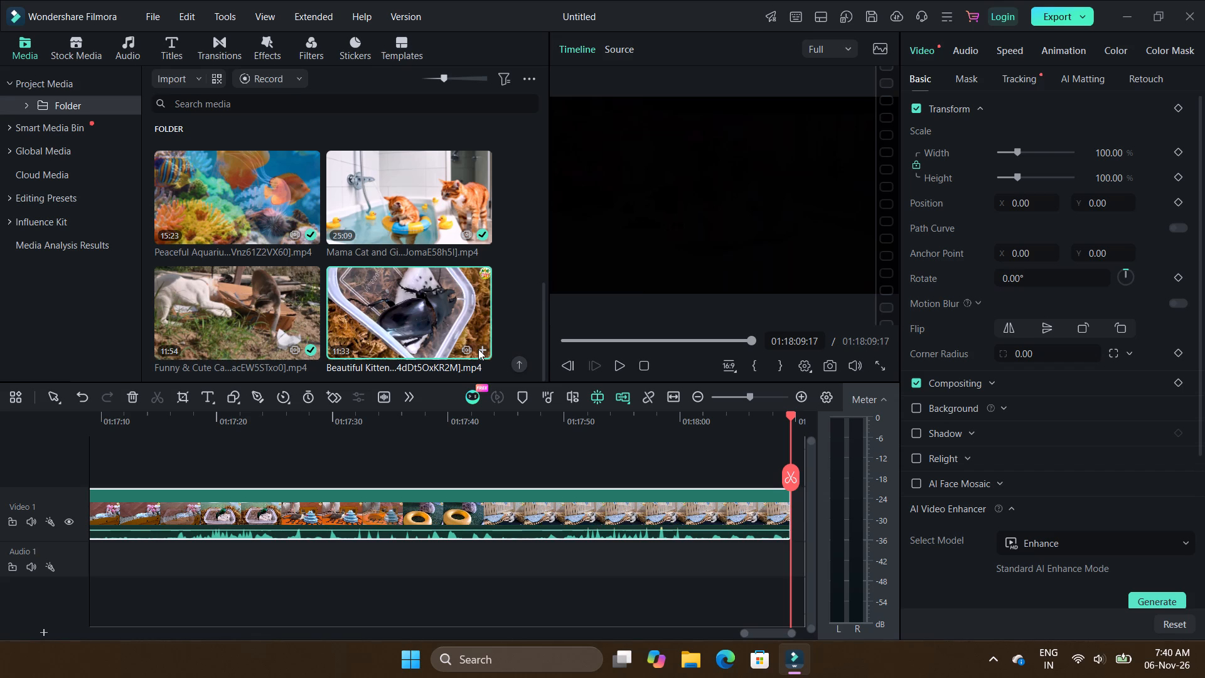
Add the Nonstop DJ Remix MP3 to the Audio 1 track twice in a row, after the last video clip.
scroll(450, 265, up, 1)
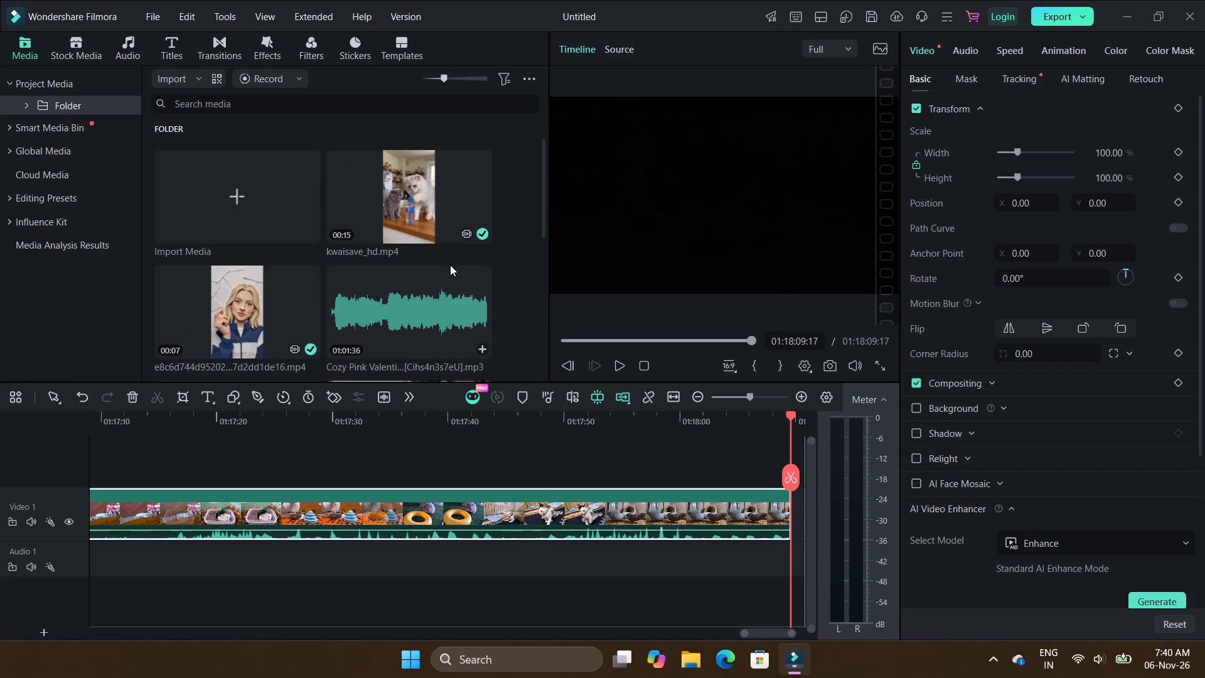
scroll(450, 265, down, 1)
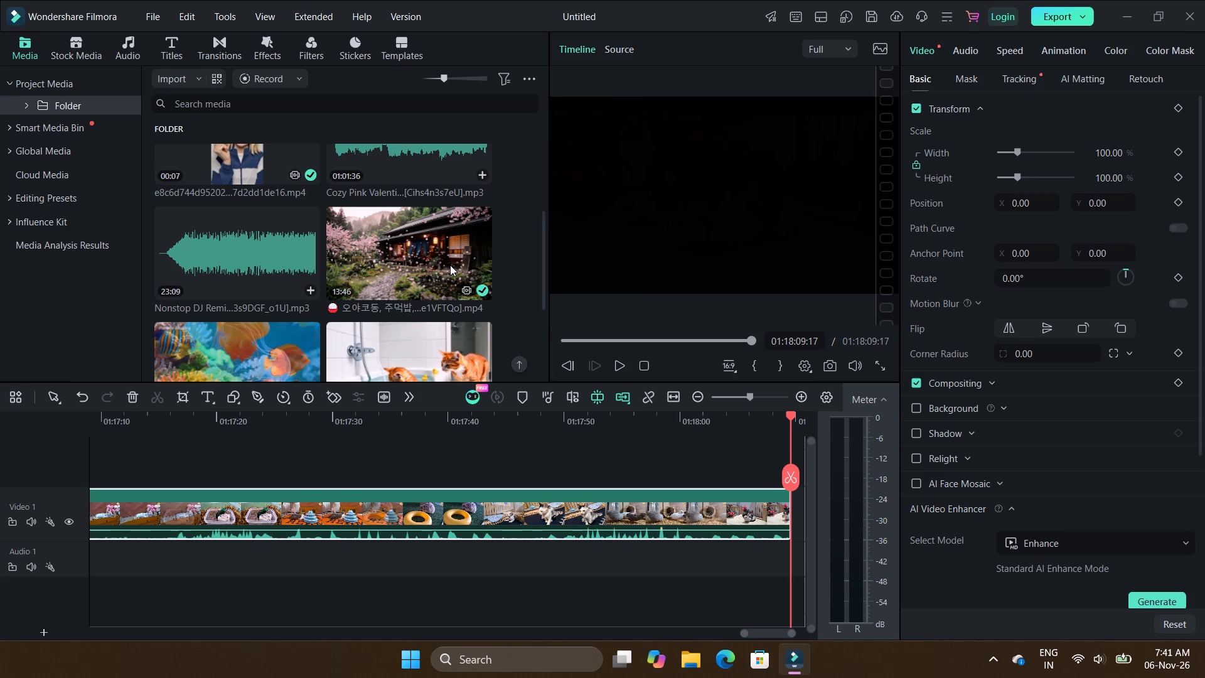
click(312, 289)
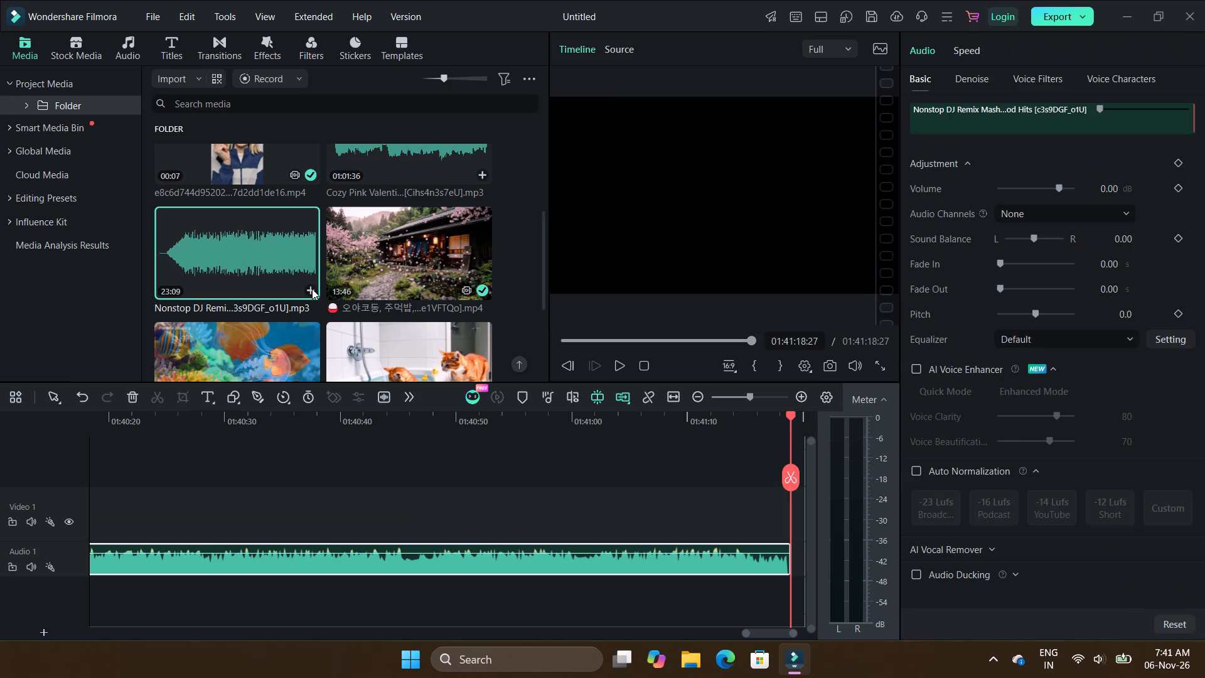
click(312, 289)
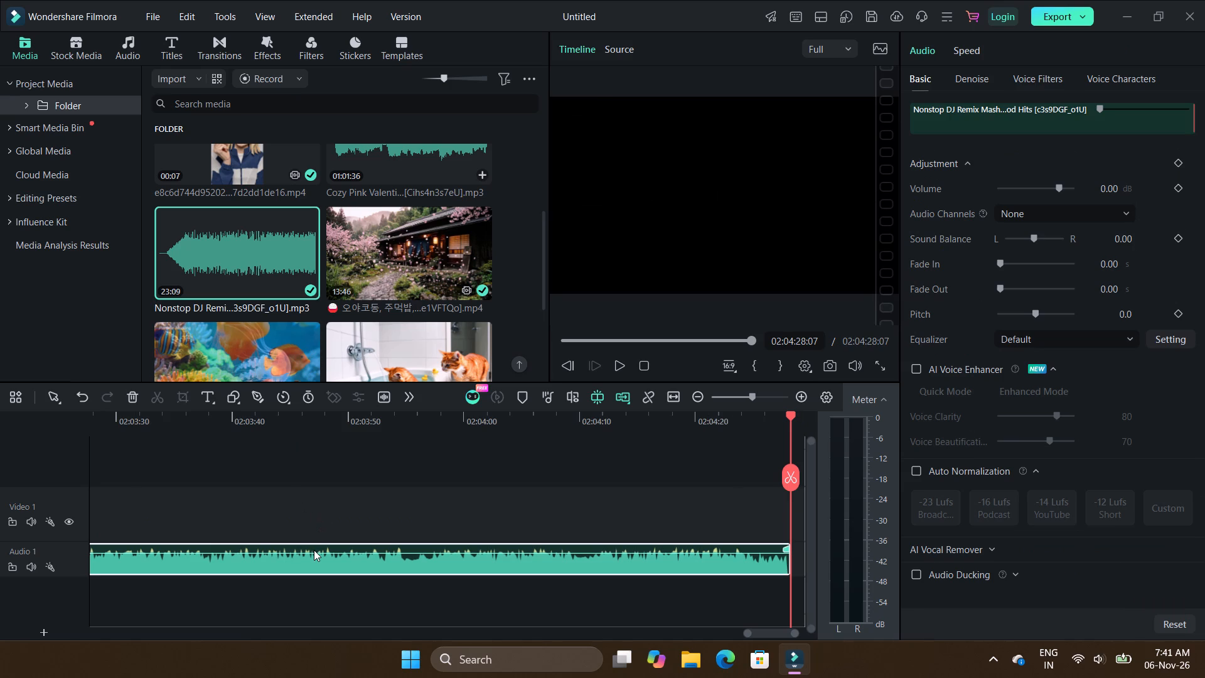
Shift the last Nonstop DJ Remix clip on the Audio 1 track about 14 seconds later.
scroll(463, 516, up, 2)
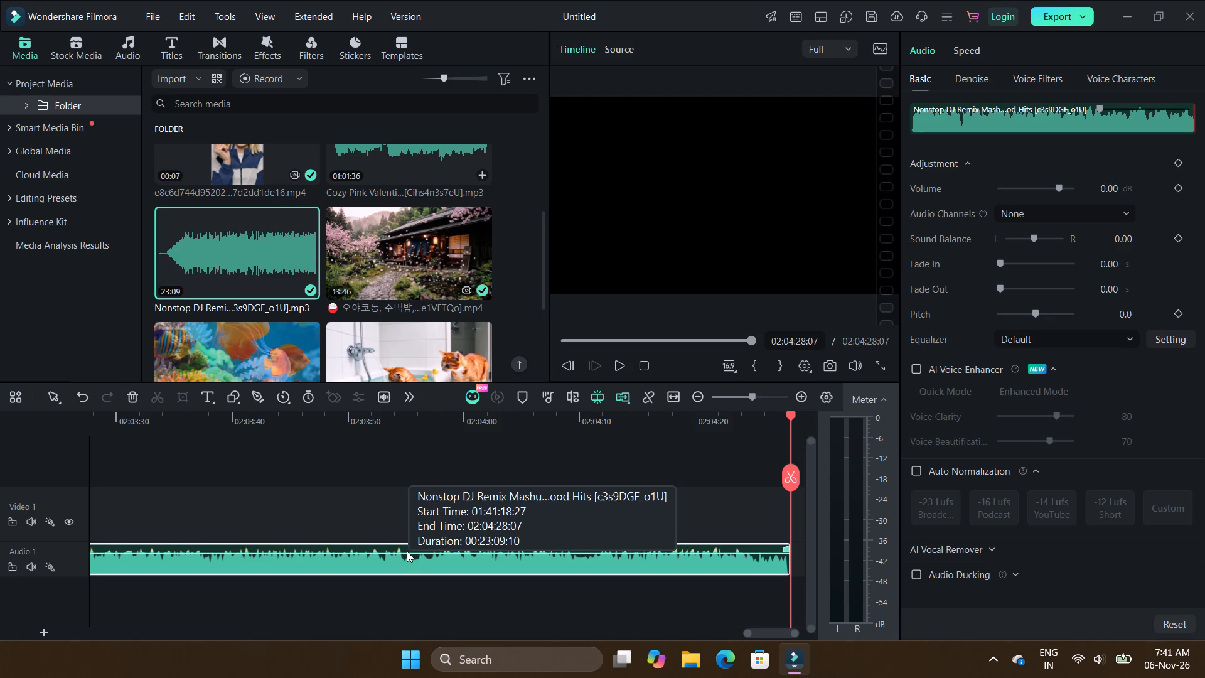
drag(407, 551, 397, 500)
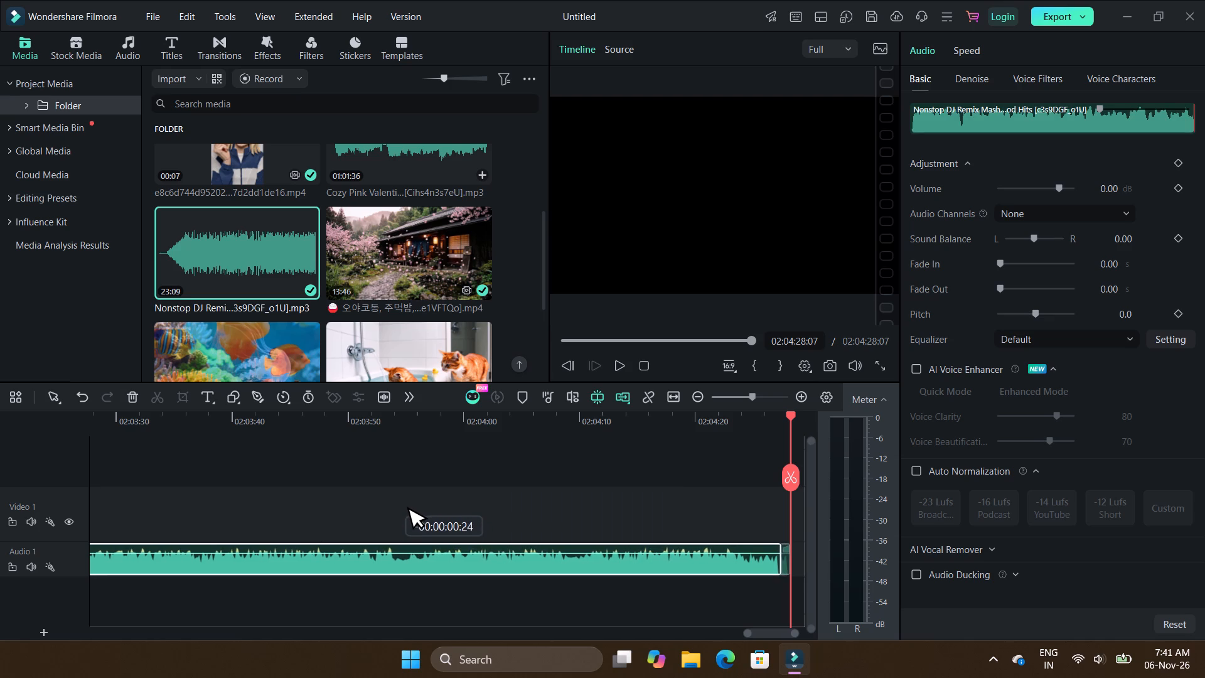
drag(397, 500, 567, 543)
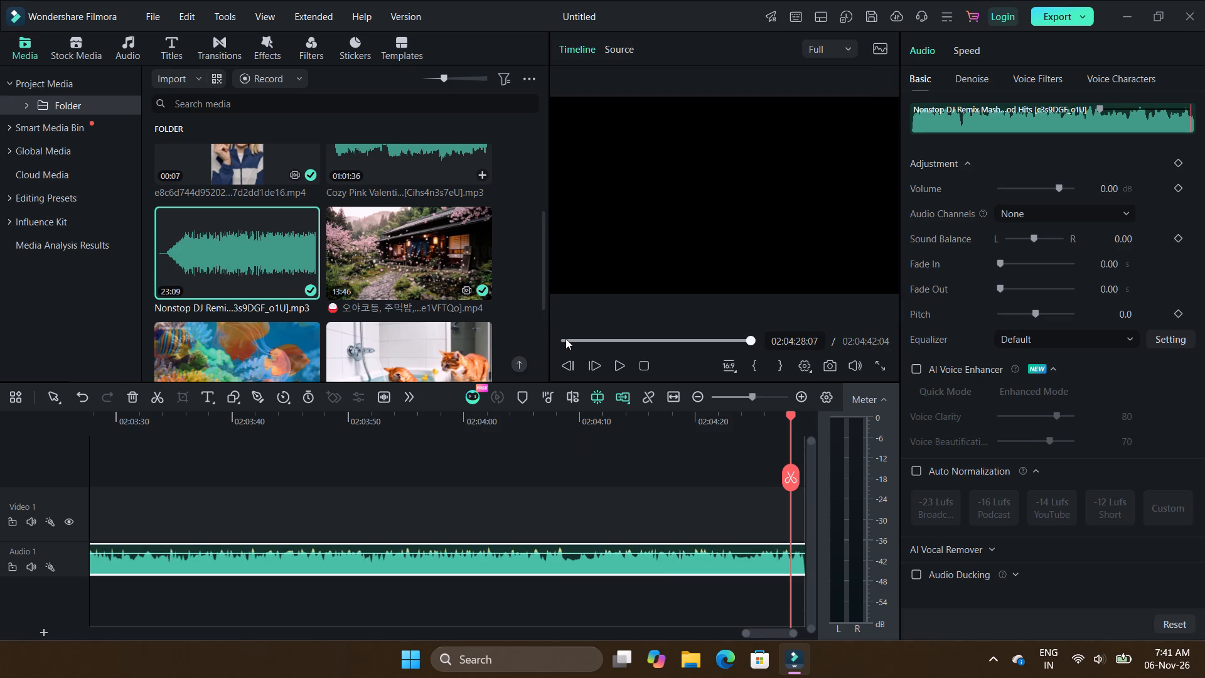
Place another copy of the Nonstop DJ Remix MP3 at the start of Audio 1, beneath the kwaisave_hd clip.
click(565, 338)
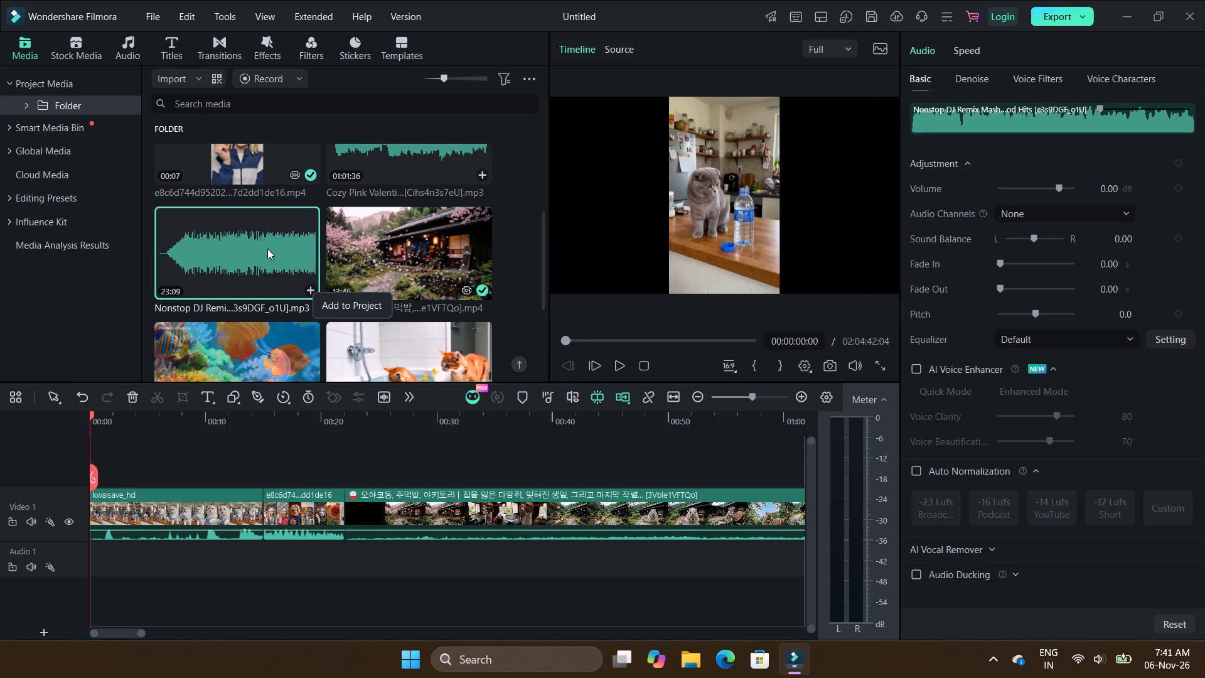
drag(265, 246, 122, 568)
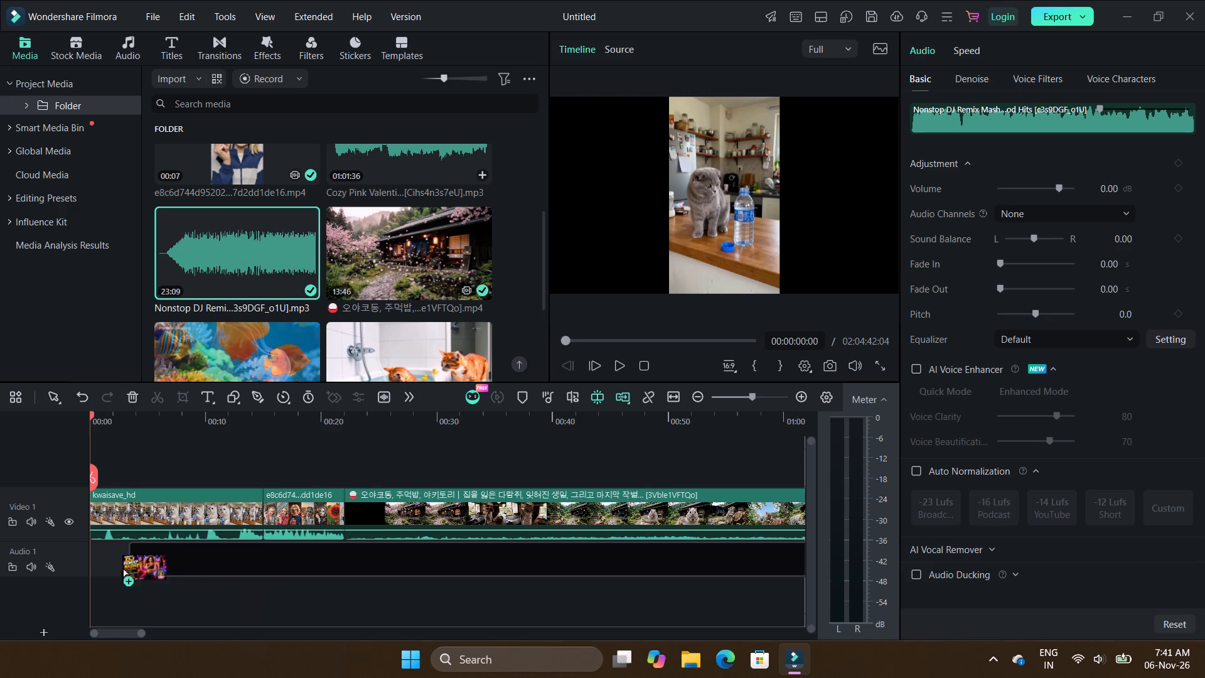
drag(122, 568, 88, 559)
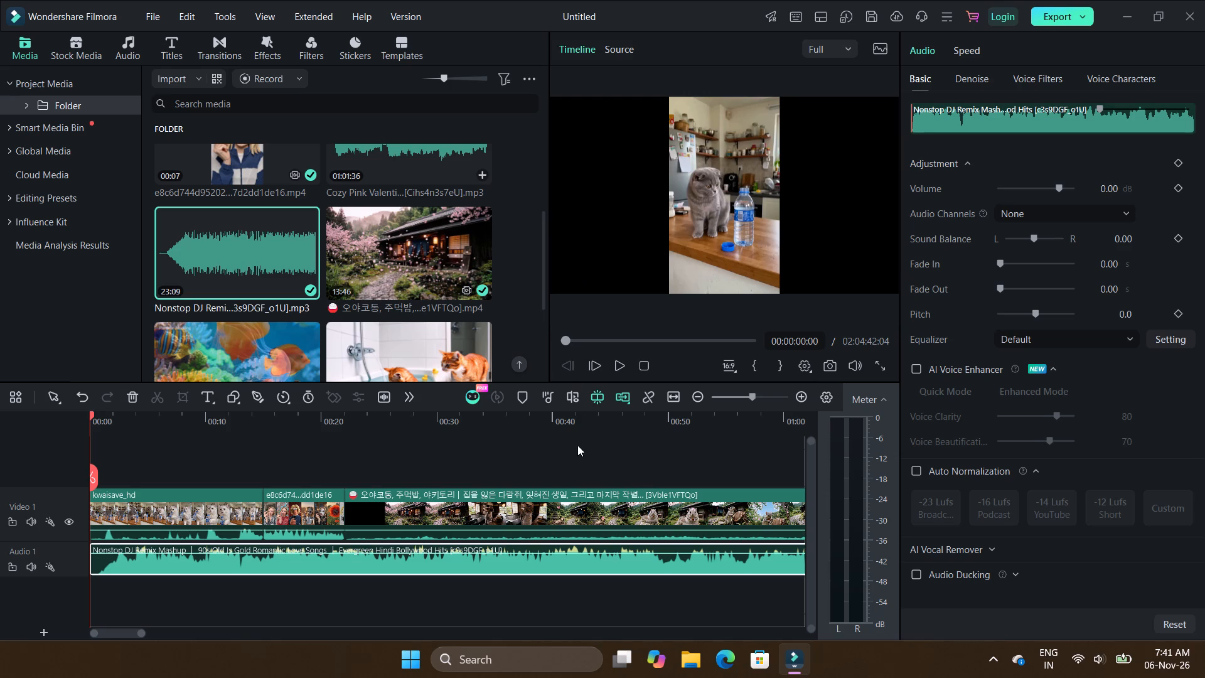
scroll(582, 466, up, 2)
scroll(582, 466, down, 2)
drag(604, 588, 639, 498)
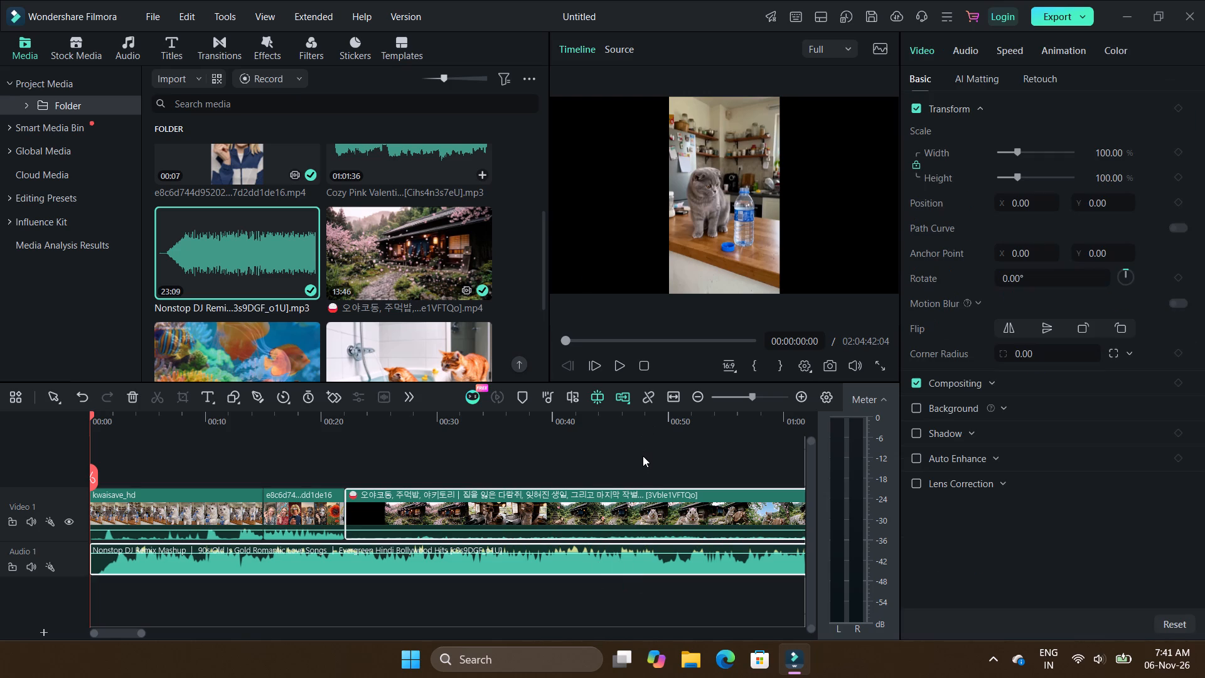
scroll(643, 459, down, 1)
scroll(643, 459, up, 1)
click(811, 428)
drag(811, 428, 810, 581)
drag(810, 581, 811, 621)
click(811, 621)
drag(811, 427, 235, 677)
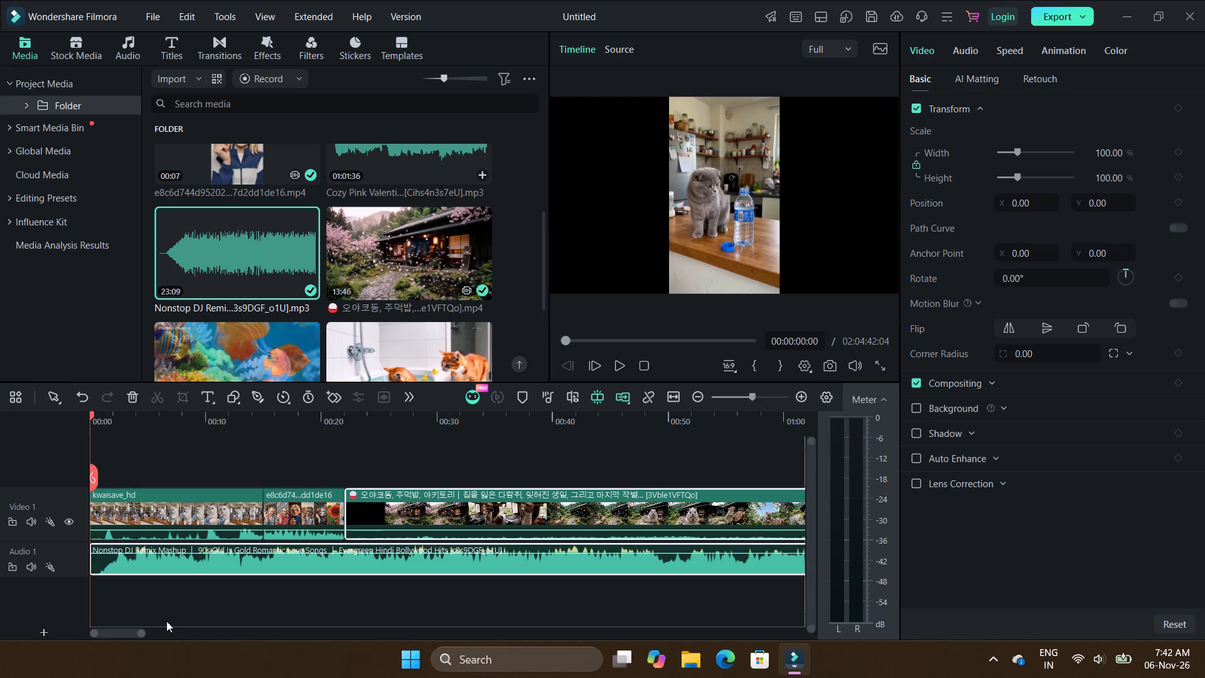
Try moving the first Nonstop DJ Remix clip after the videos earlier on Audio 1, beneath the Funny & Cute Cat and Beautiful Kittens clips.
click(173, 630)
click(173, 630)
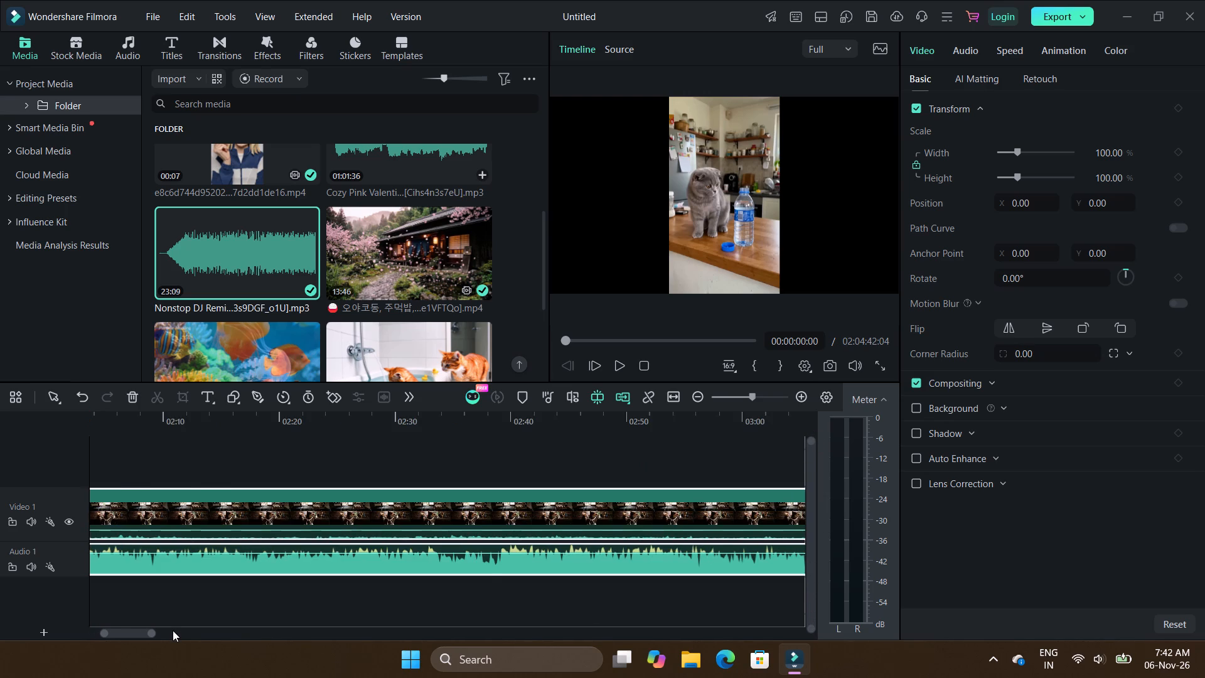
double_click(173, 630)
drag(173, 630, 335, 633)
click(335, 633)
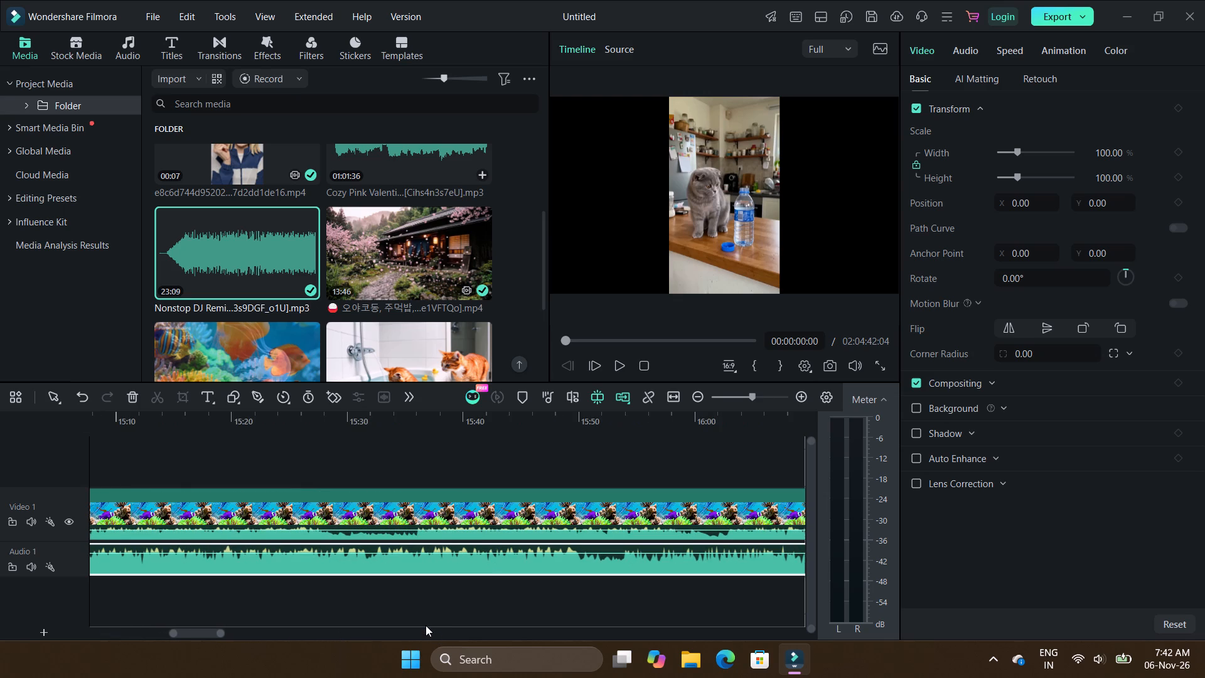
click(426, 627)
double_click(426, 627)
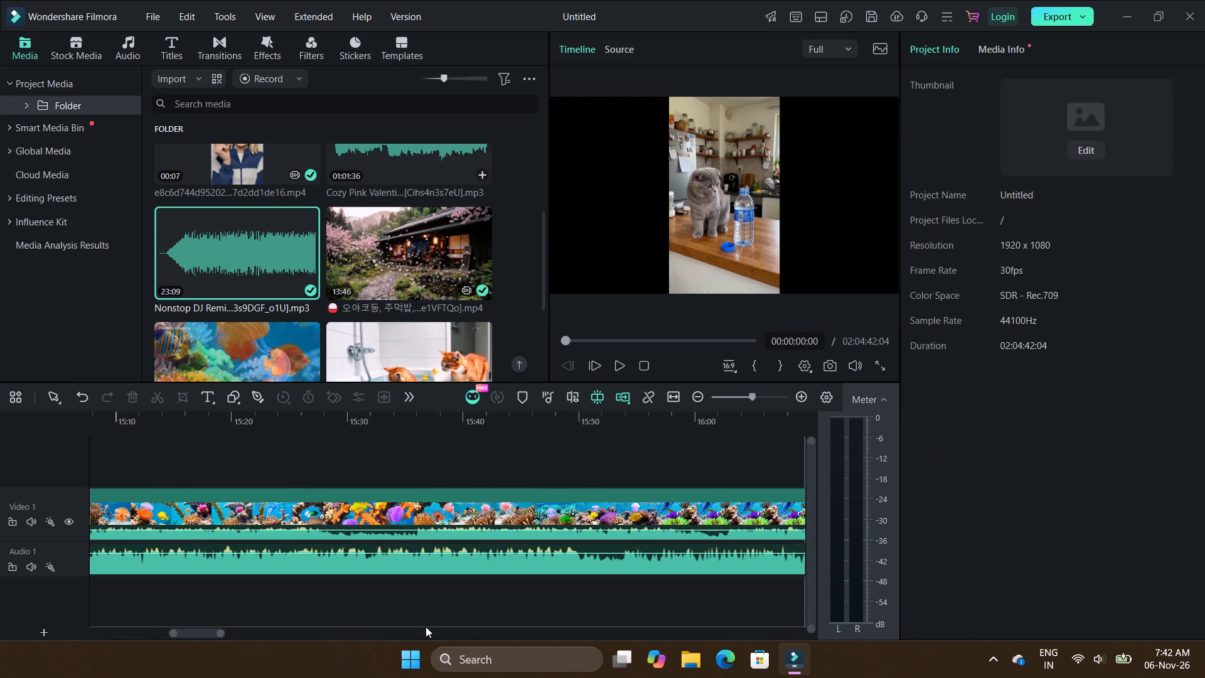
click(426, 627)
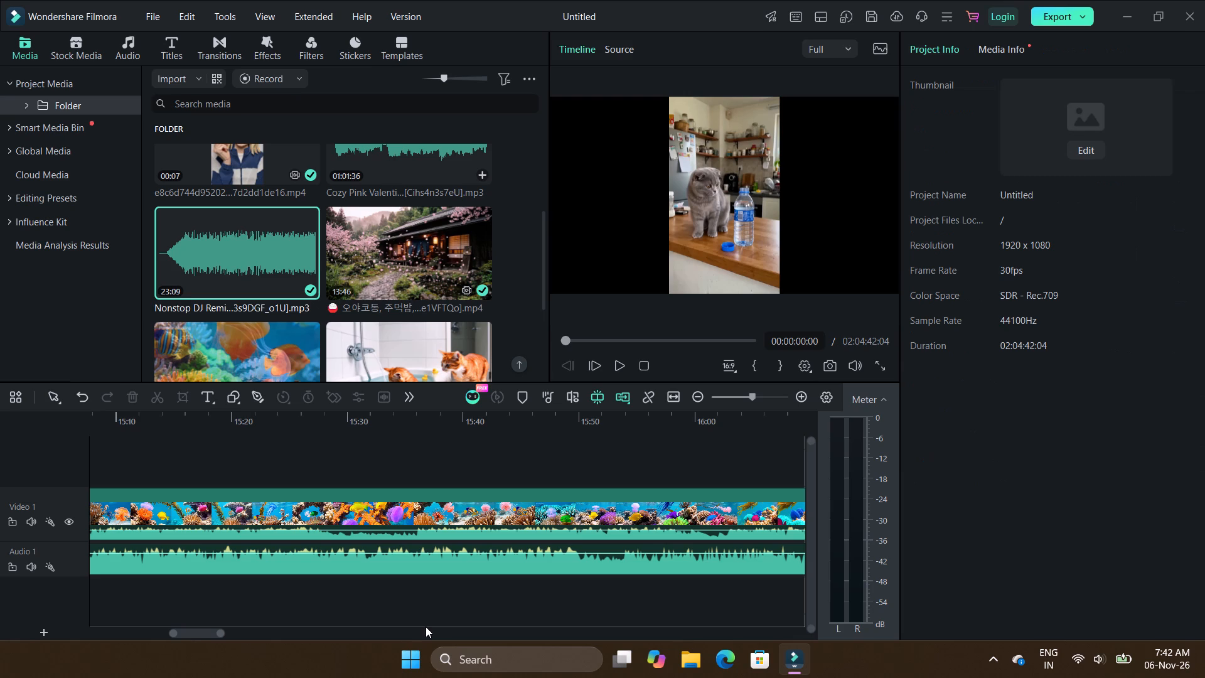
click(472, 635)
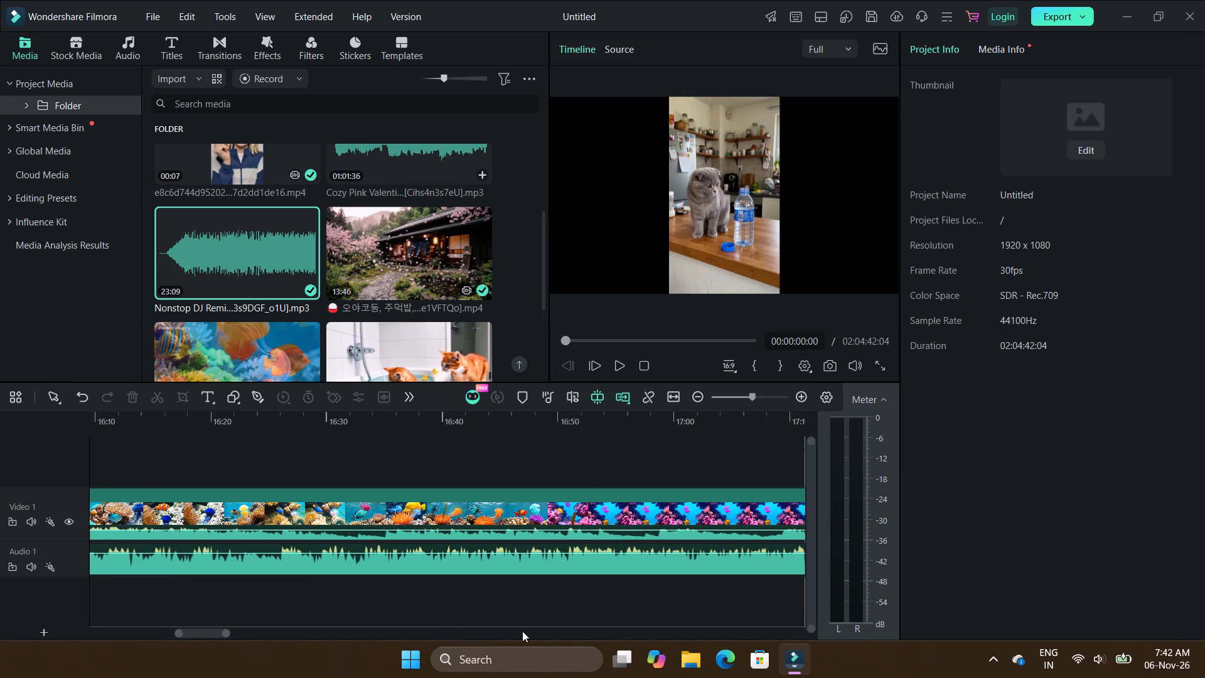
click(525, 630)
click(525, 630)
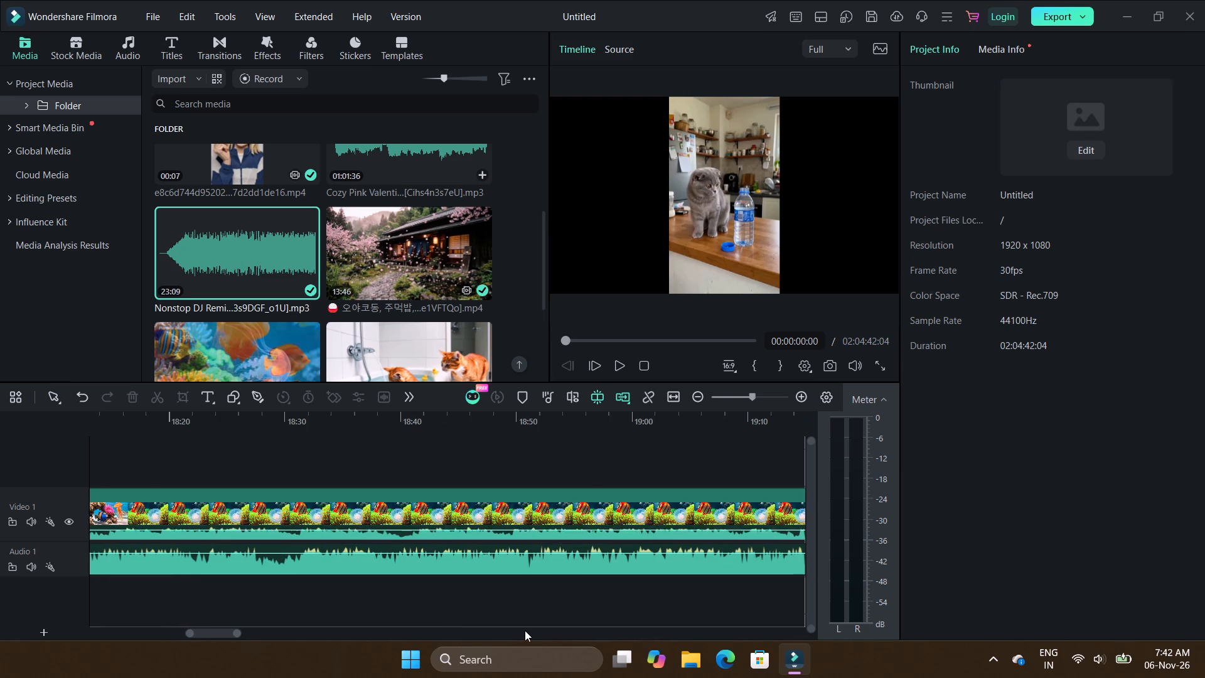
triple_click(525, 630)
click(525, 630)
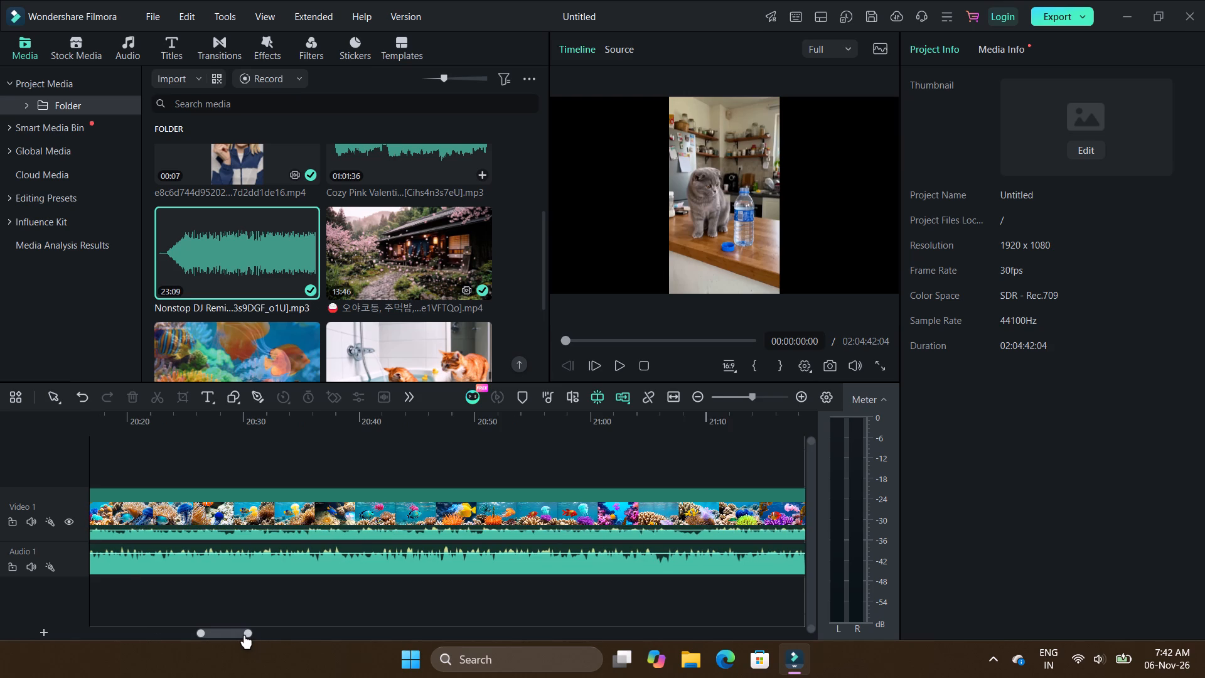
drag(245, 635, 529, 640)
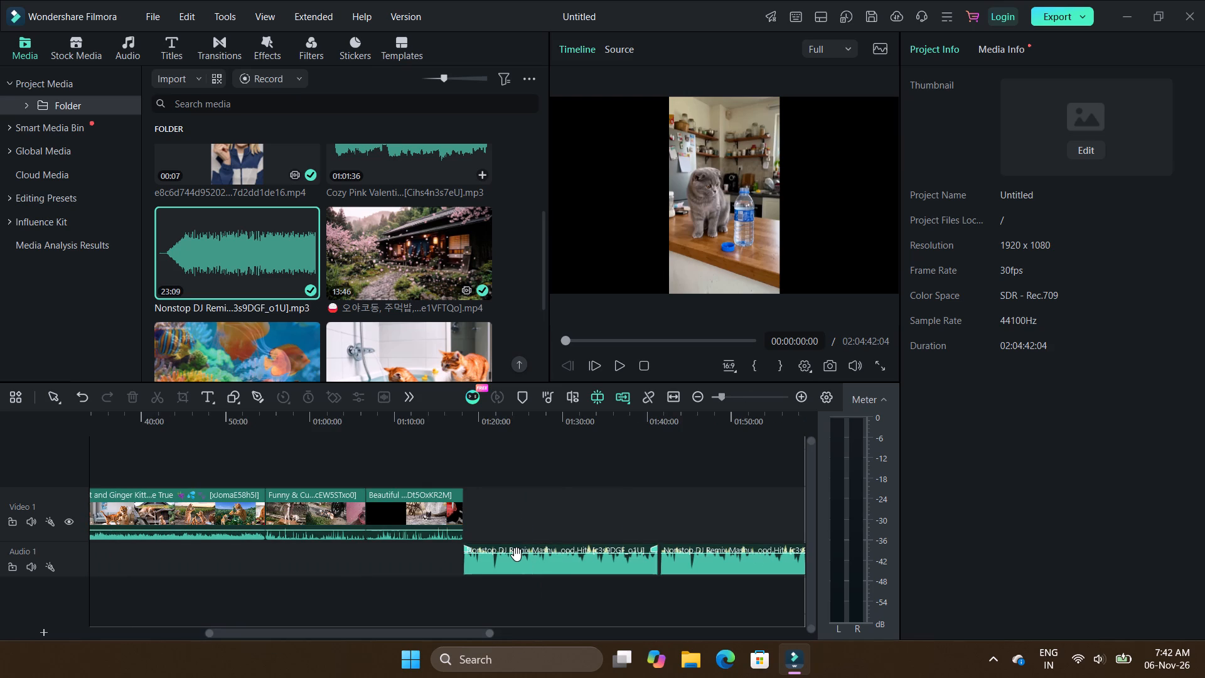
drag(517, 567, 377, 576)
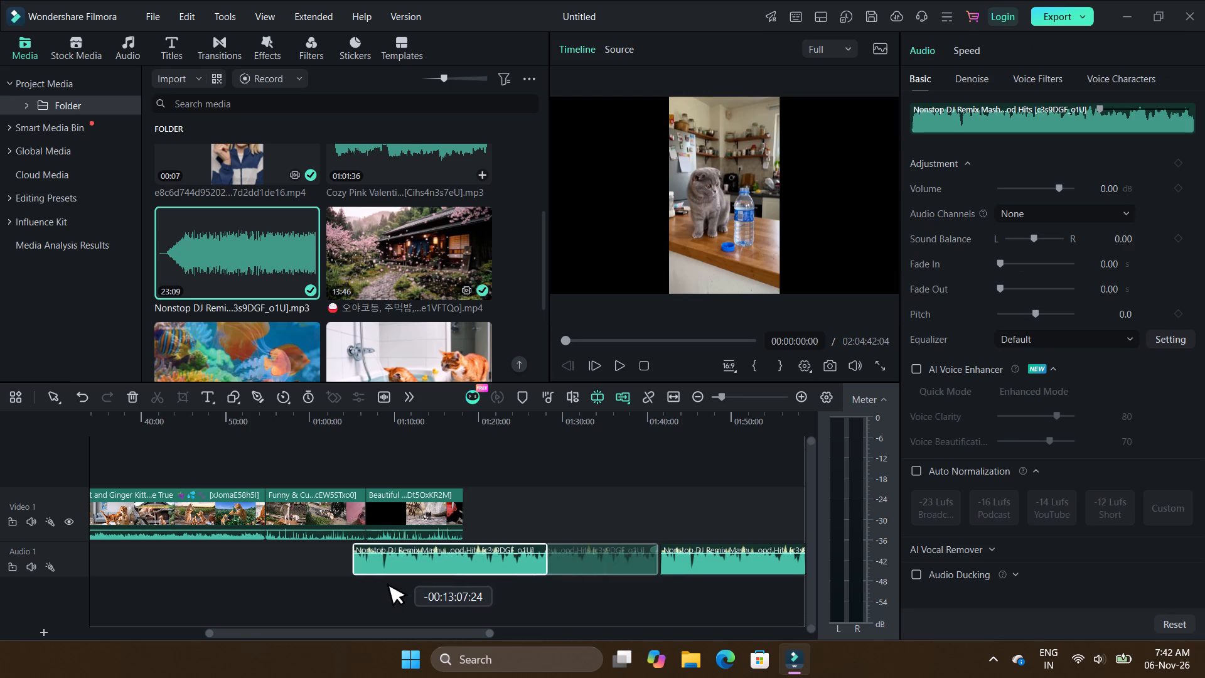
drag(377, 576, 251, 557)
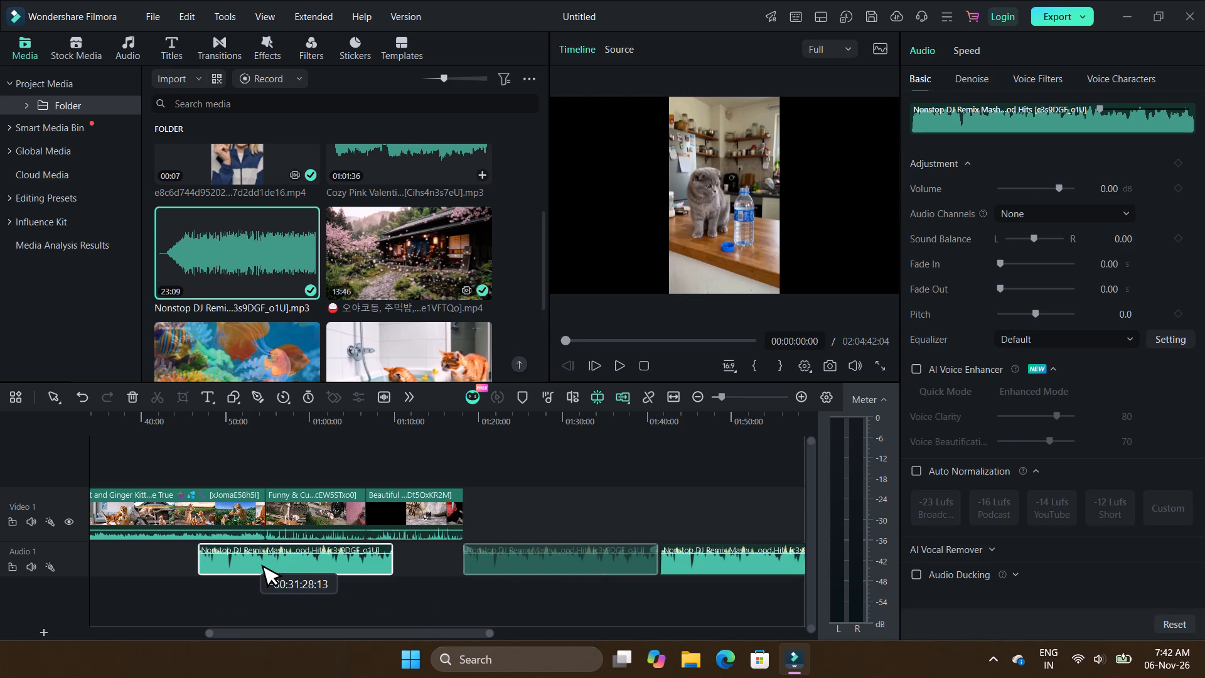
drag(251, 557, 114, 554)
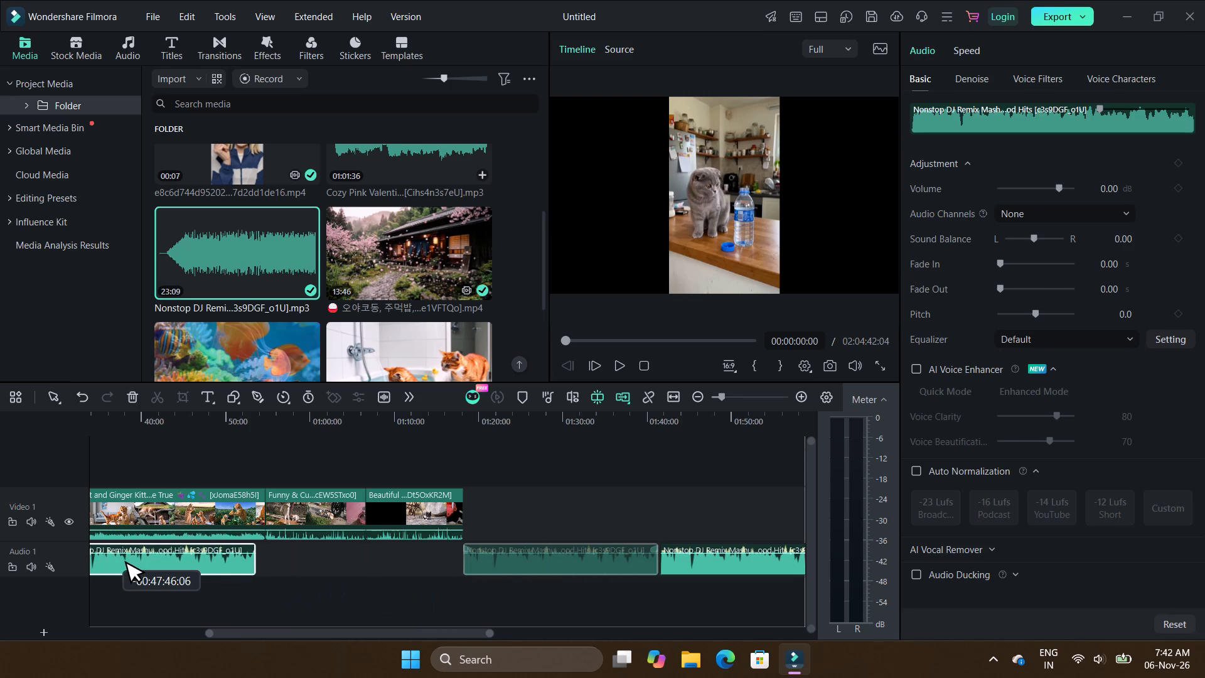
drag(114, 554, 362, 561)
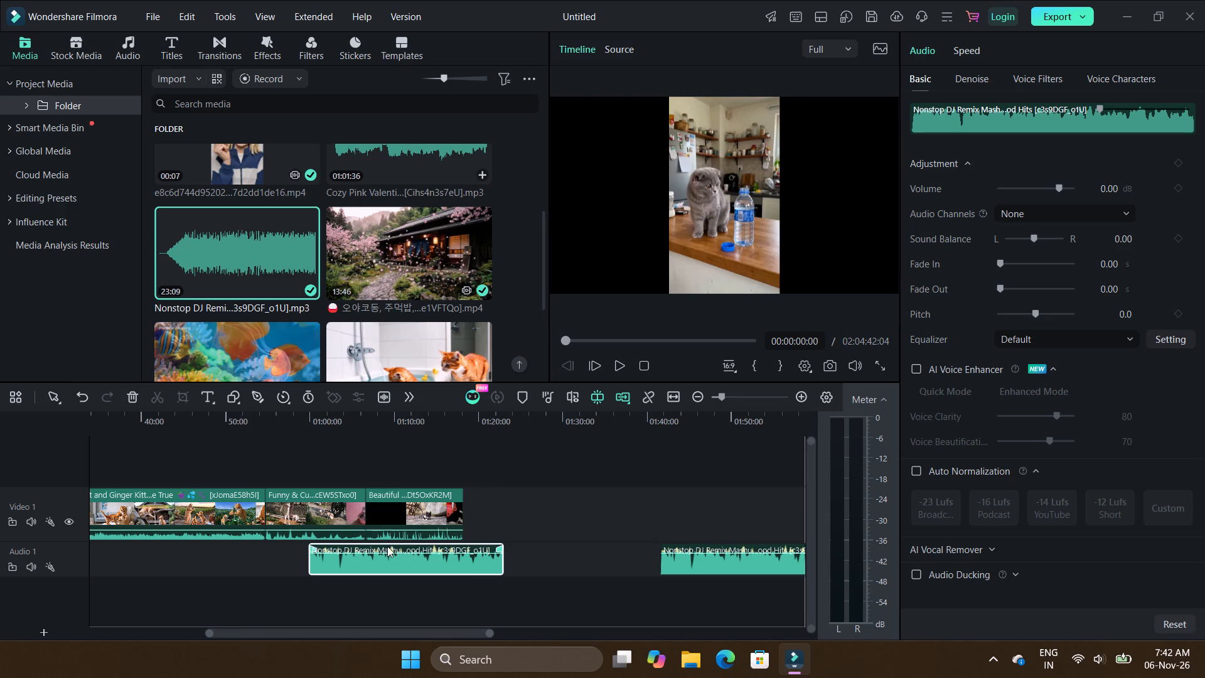
Delete the last two Nonstop DJ Remix clips on Audio 1, keeping only the copy at the start of the track.
right_click(404, 552)
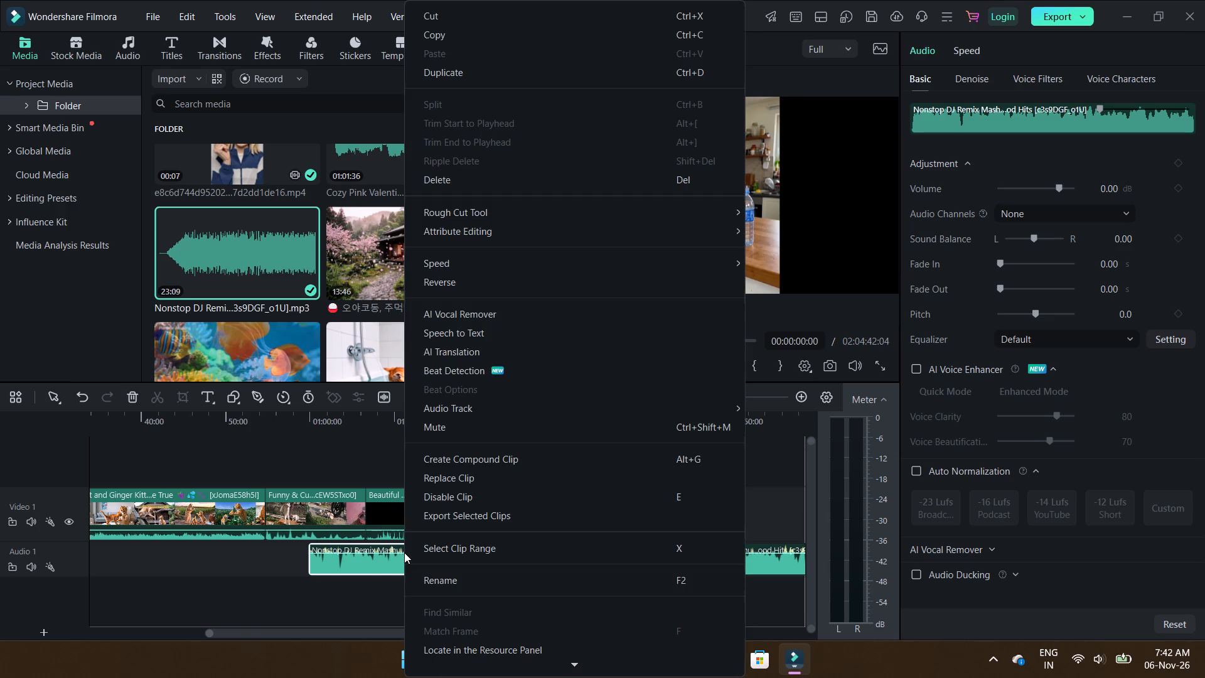
click(432, 176)
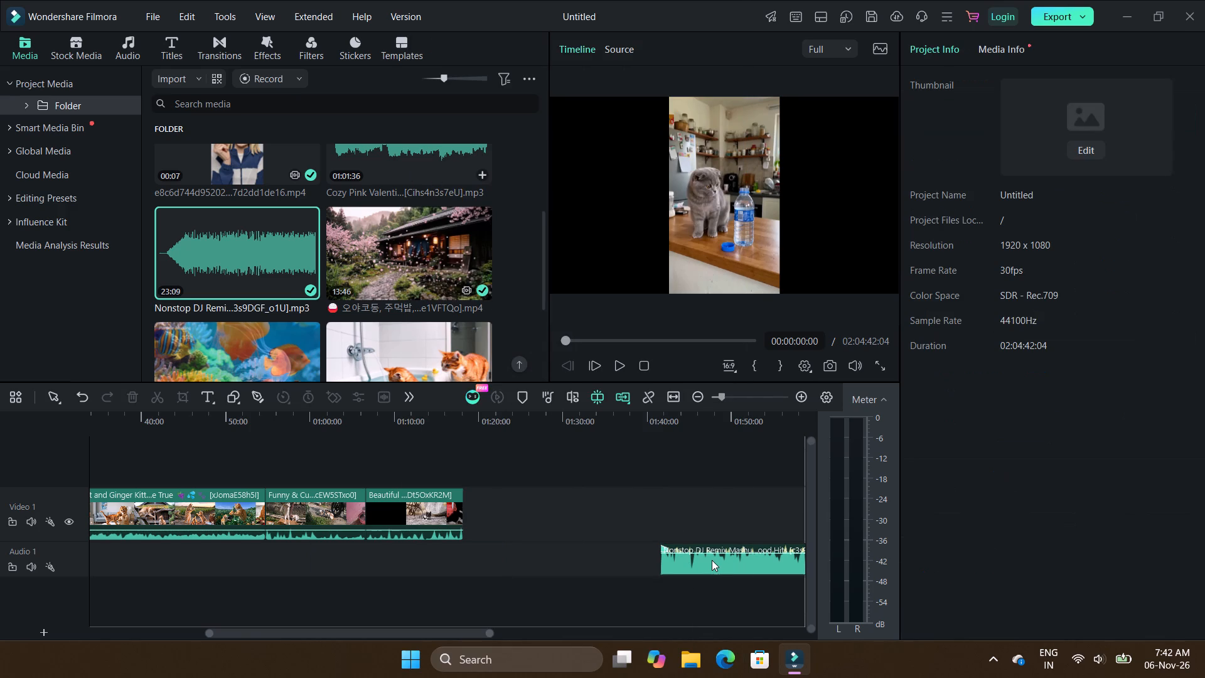
click(712, 560)
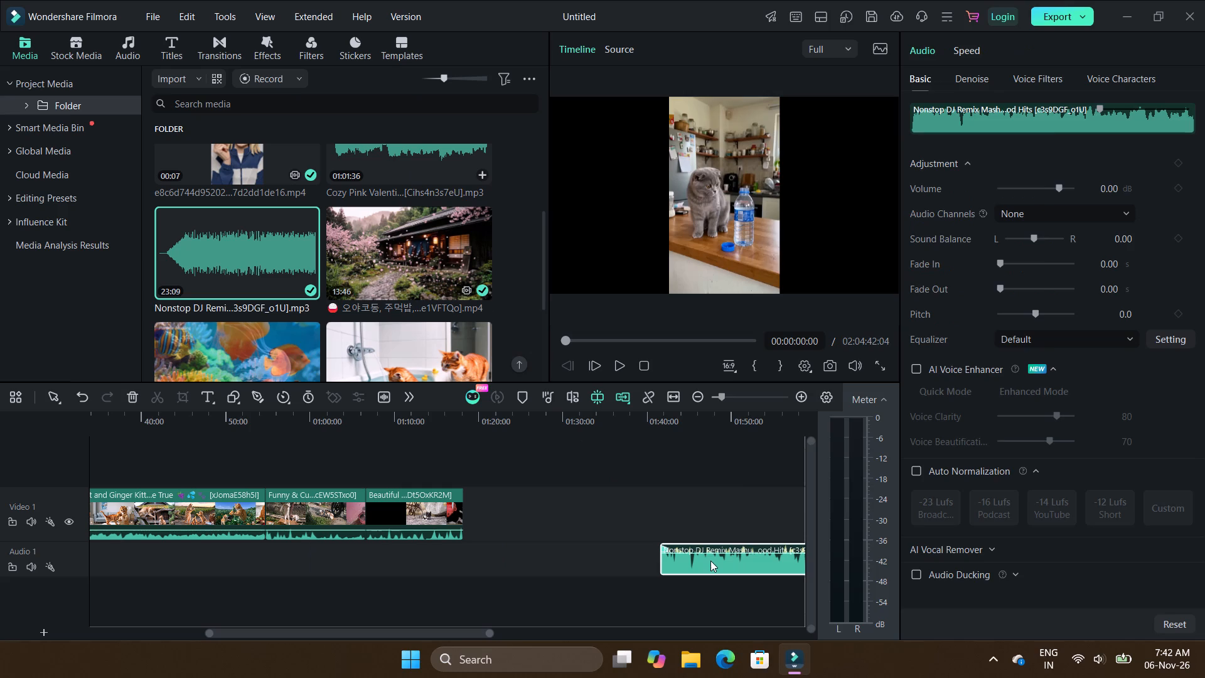
right_click(710, 561)
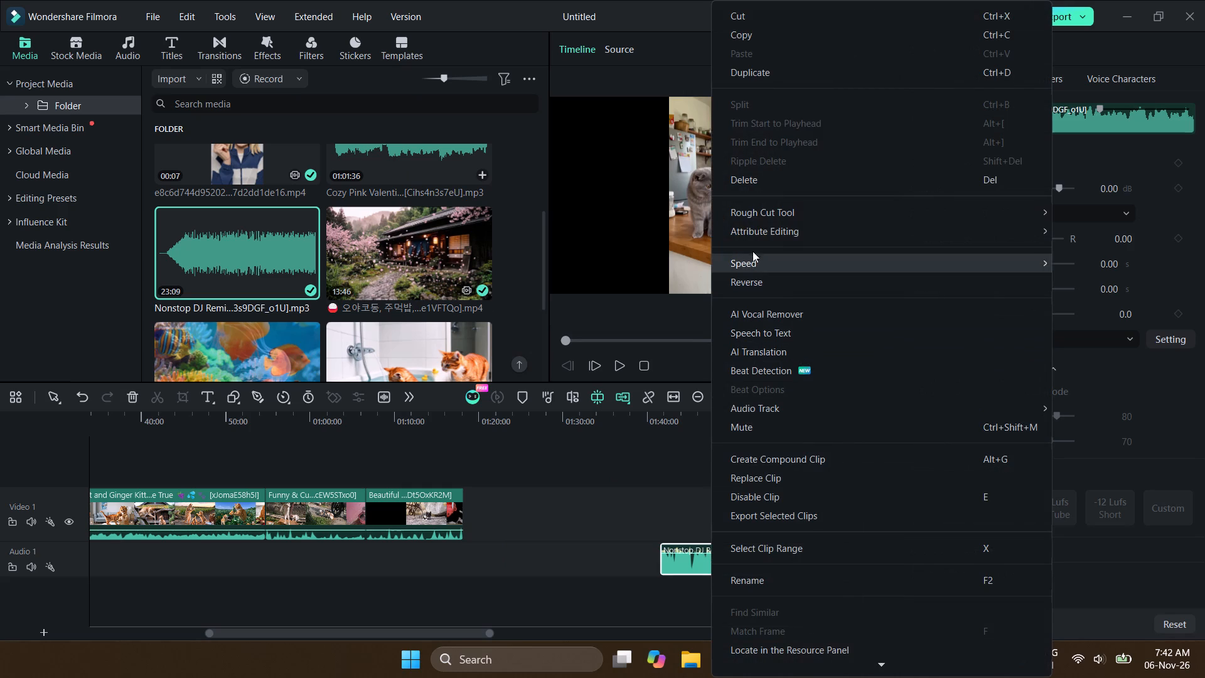
click(737, 183)
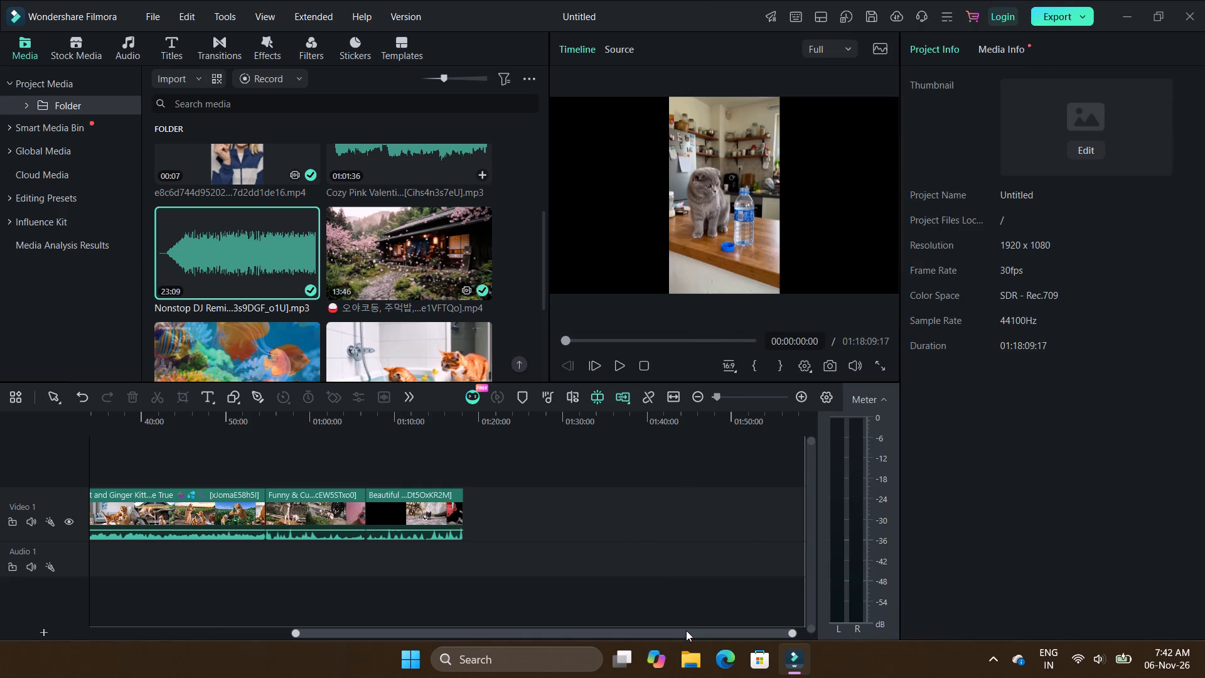
Add the Nonstop DJ Remix MP3 three more times back to back on Audio 1, directly following the copy at the start.
drag(793, 635, 508, 614)
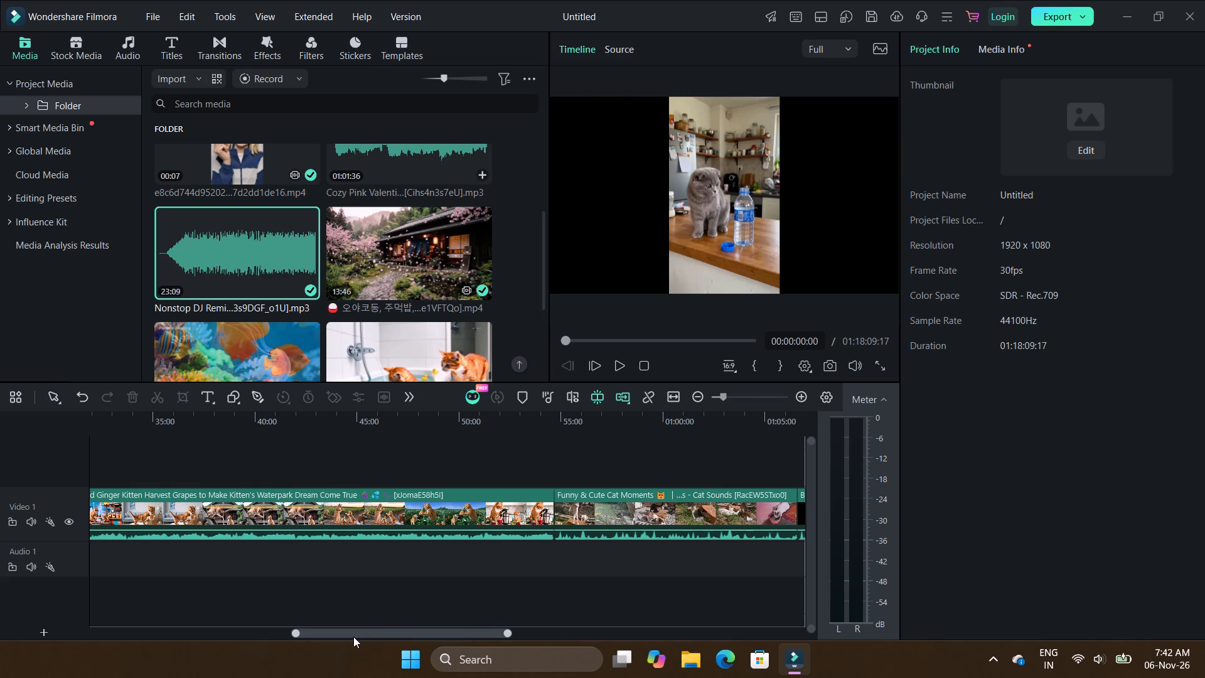
drag(303, 633, 186, 612)
drag(186, 612, 189, 612)
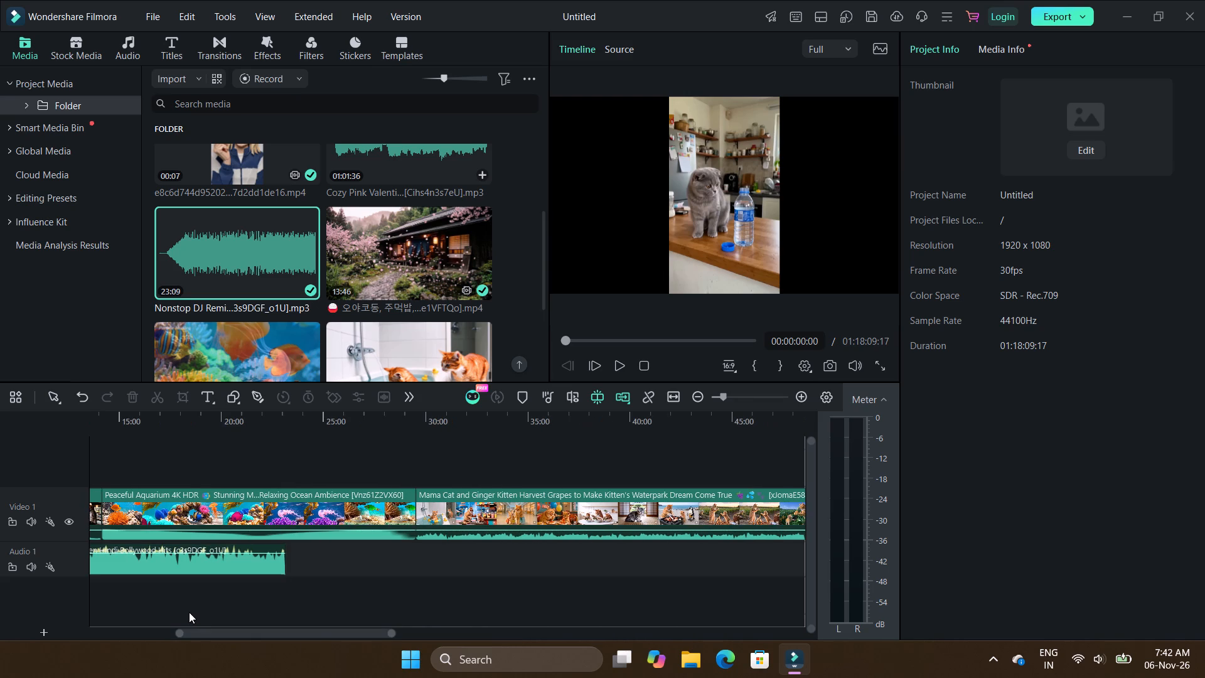
drag(189, 612, 210, 614)
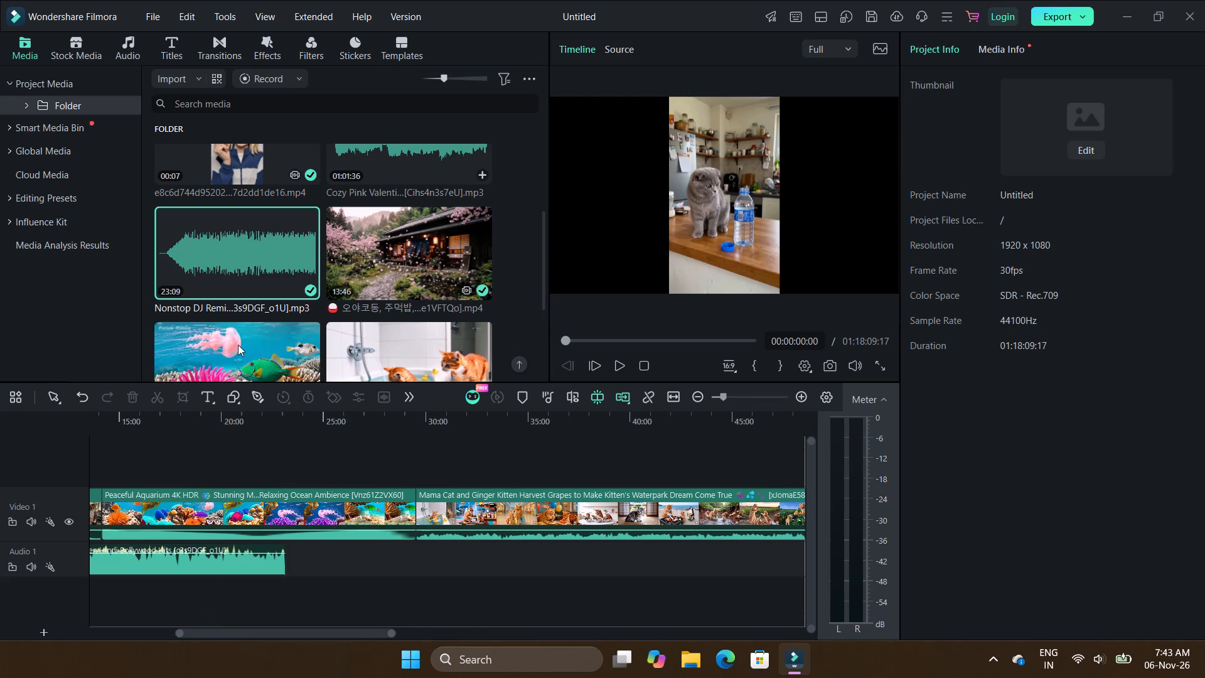
drag(240, 260, 291, 343)
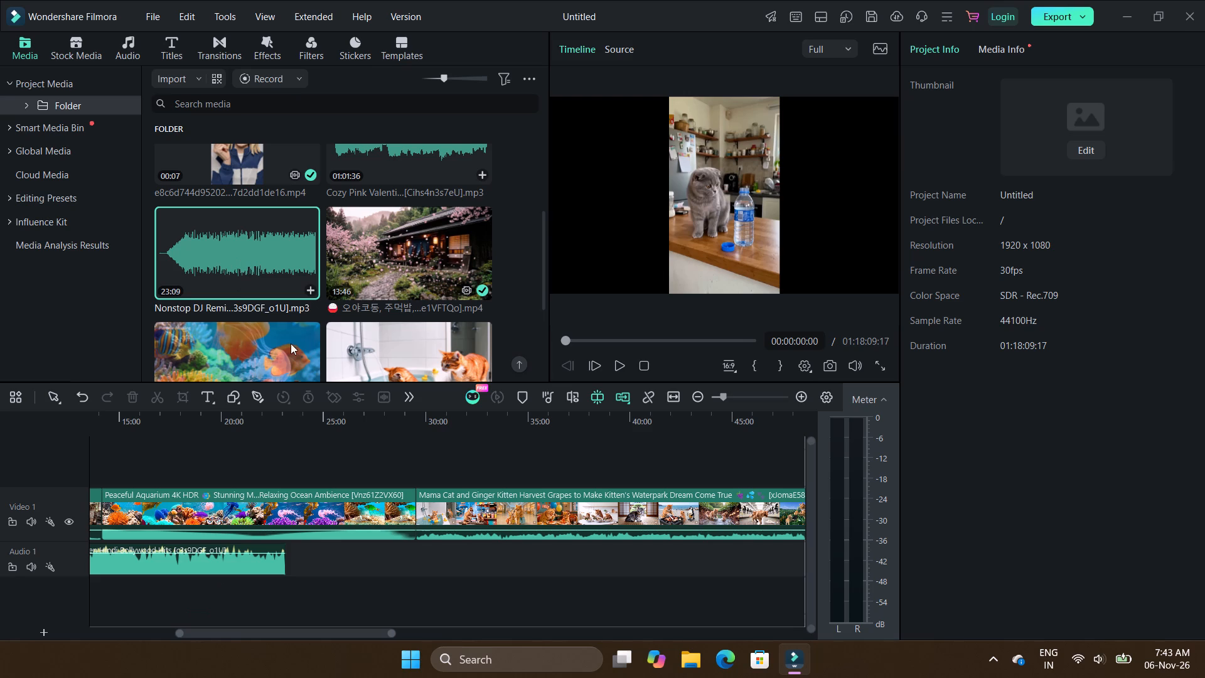
drag(291, 343, 285, 562)
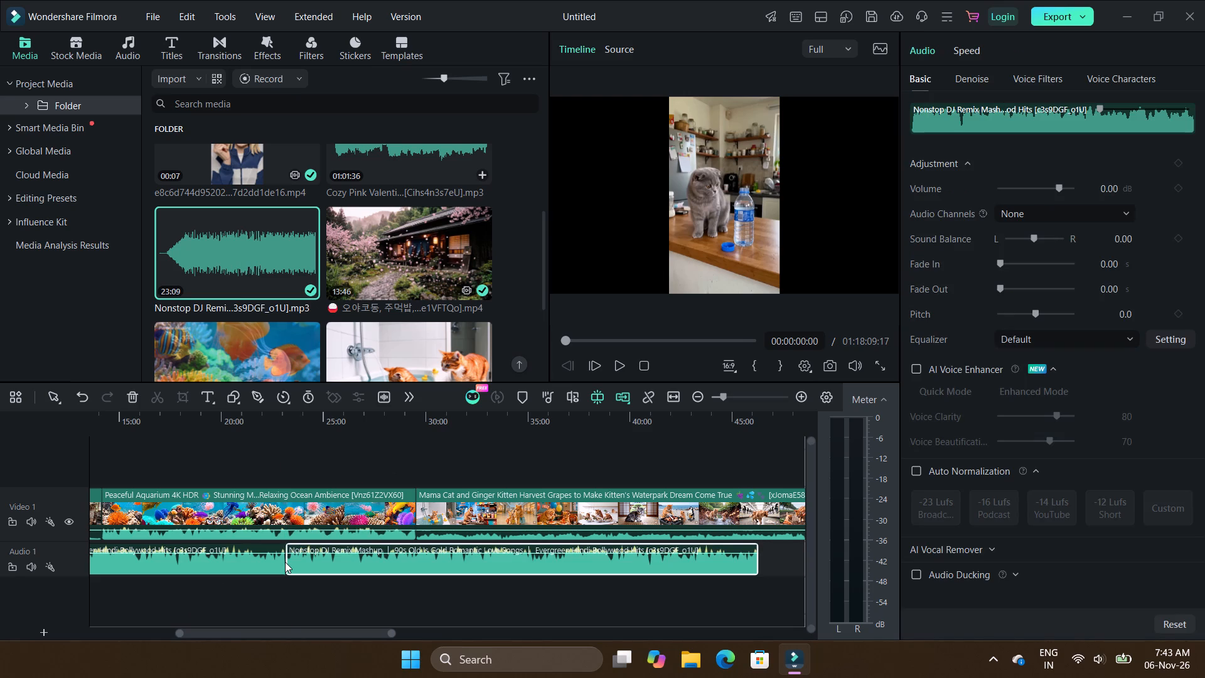
click(434, 630)
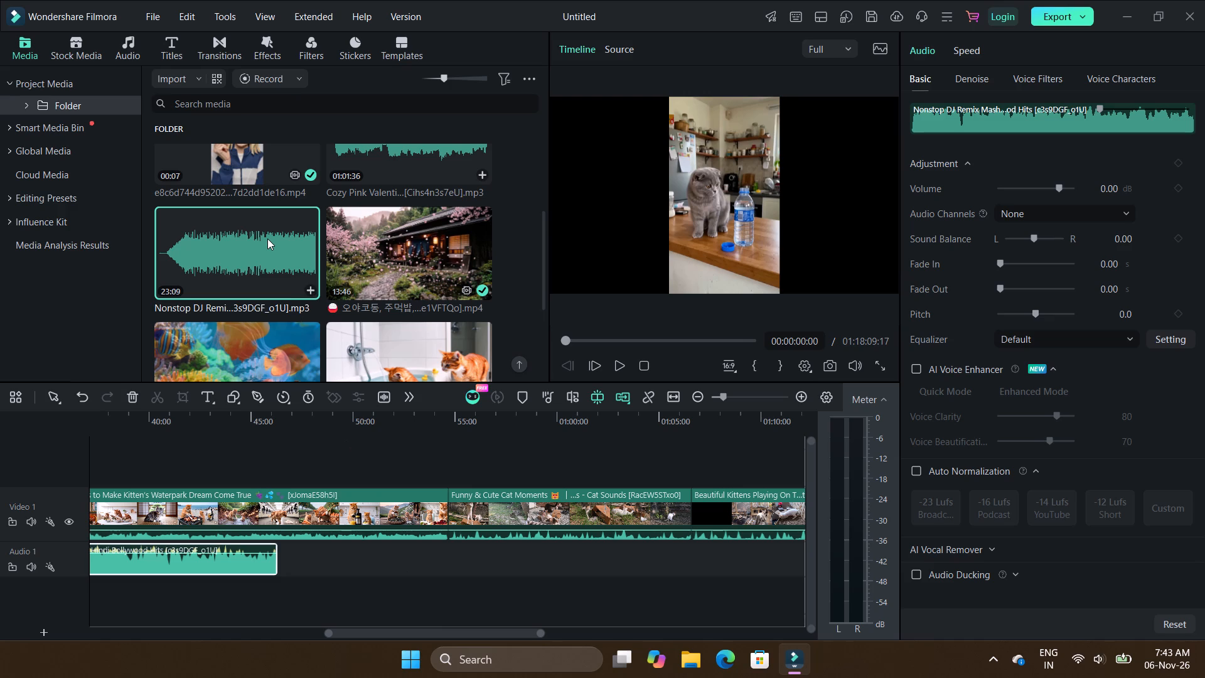
drag(267, 239, 282, 569)
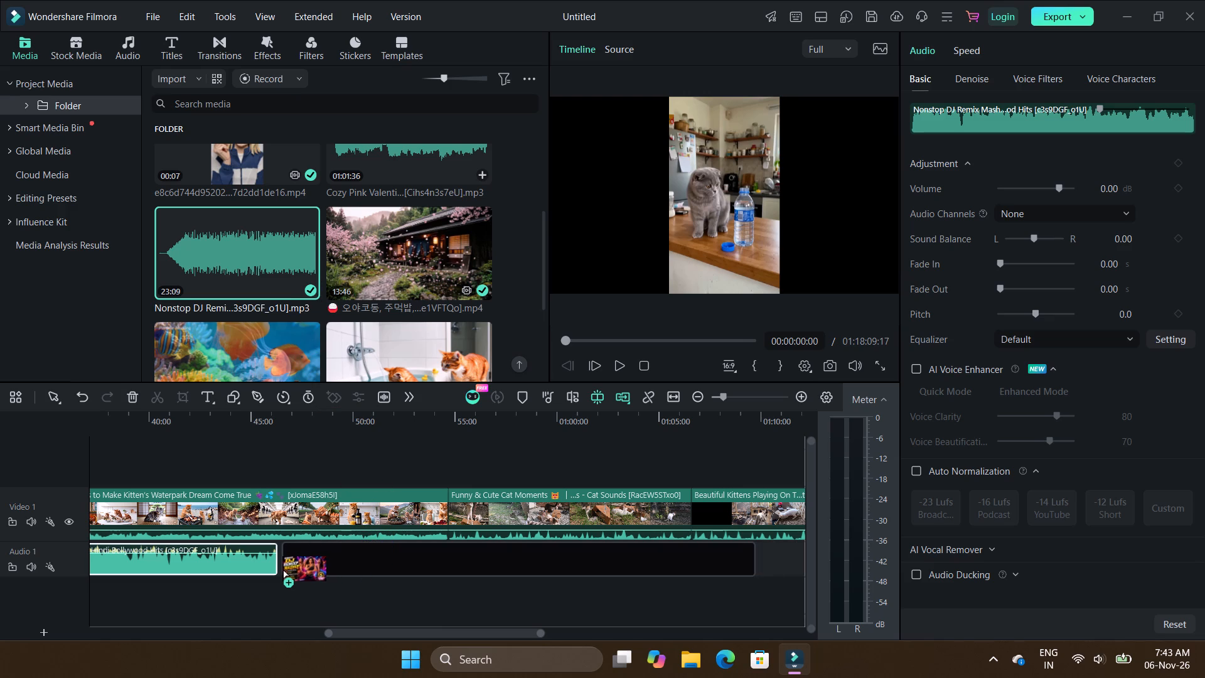
drag(282, 569, 281, 568)
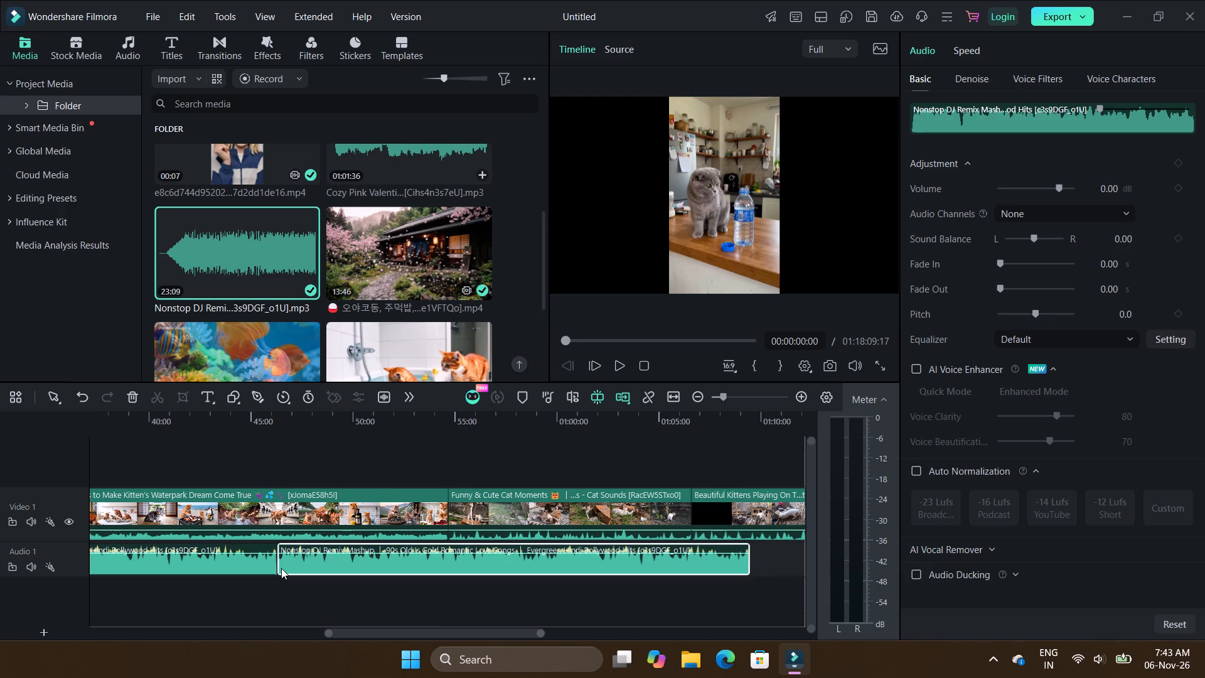
click(578, 627)
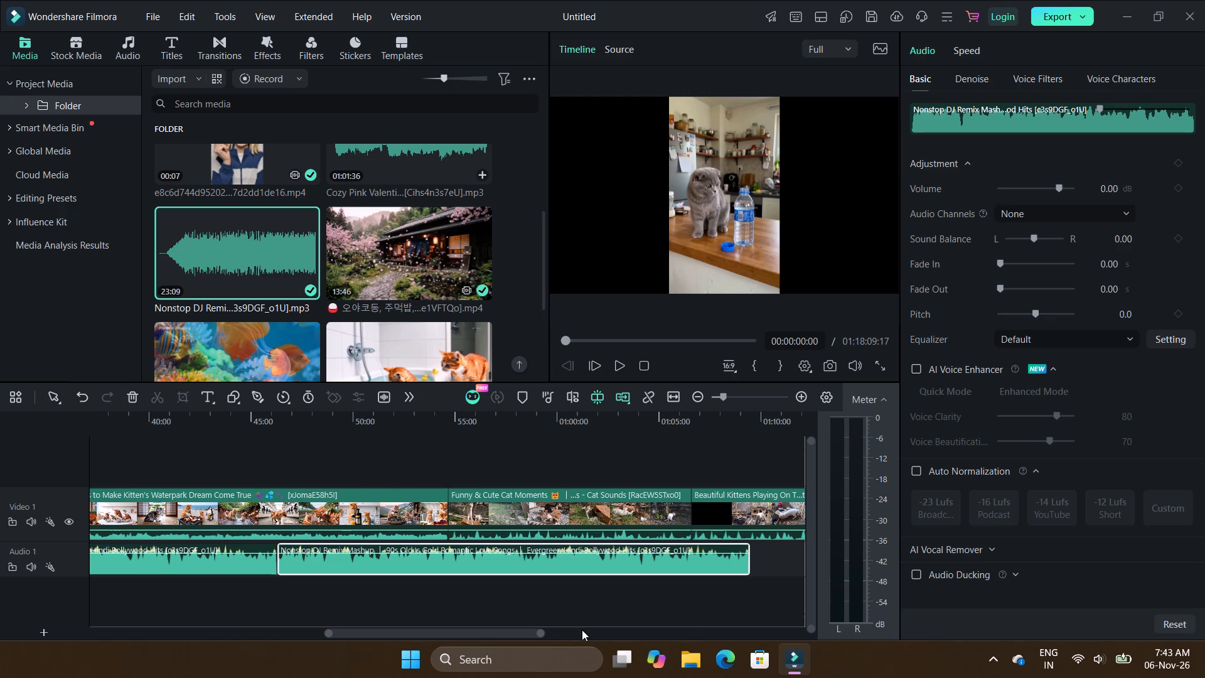
click(582, 630)
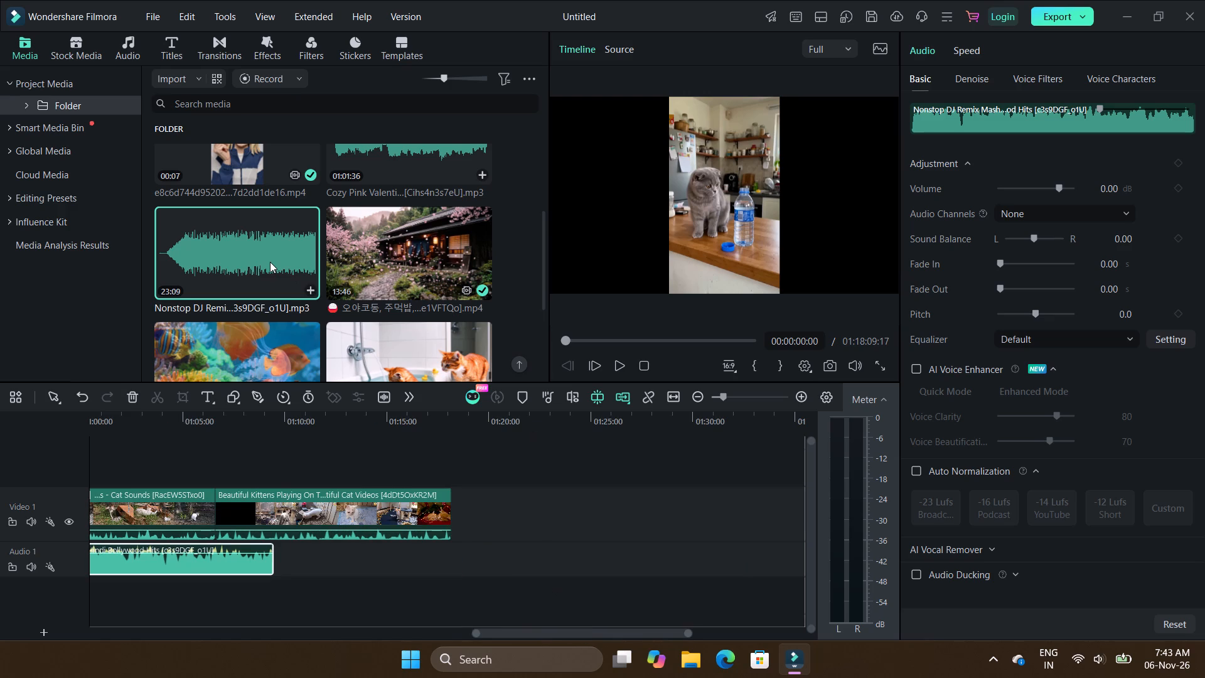
drag(269, 262, 282, 479)
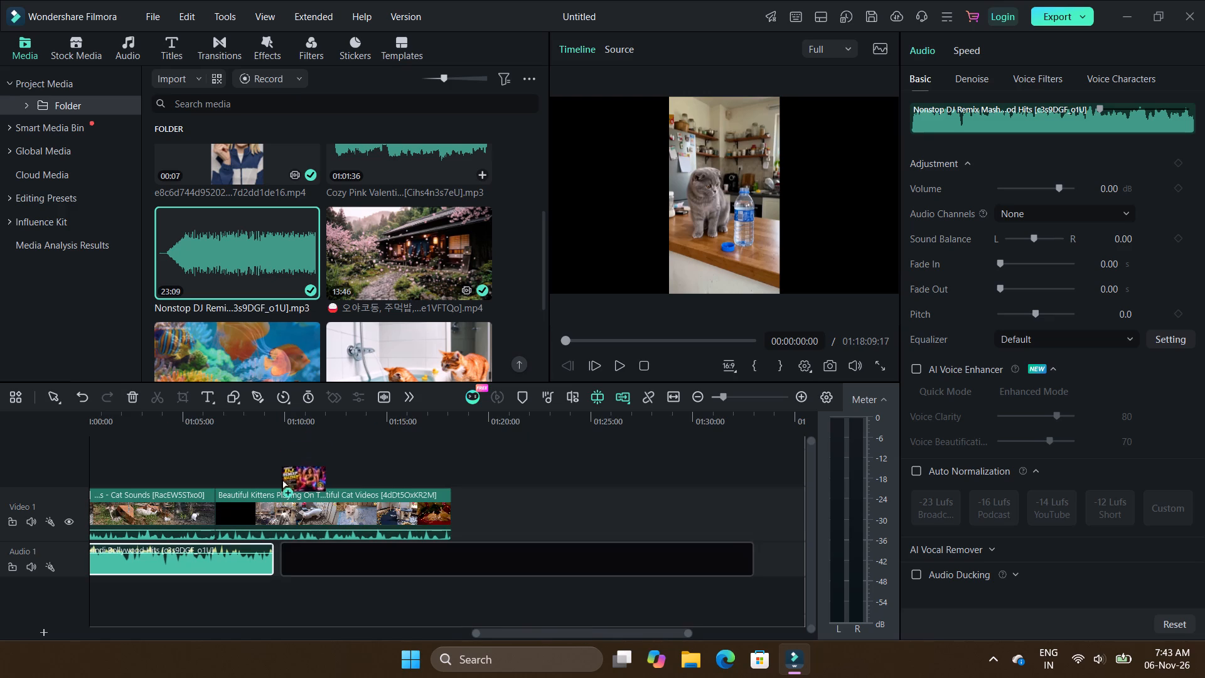
drag(282, 479, 274, 562)
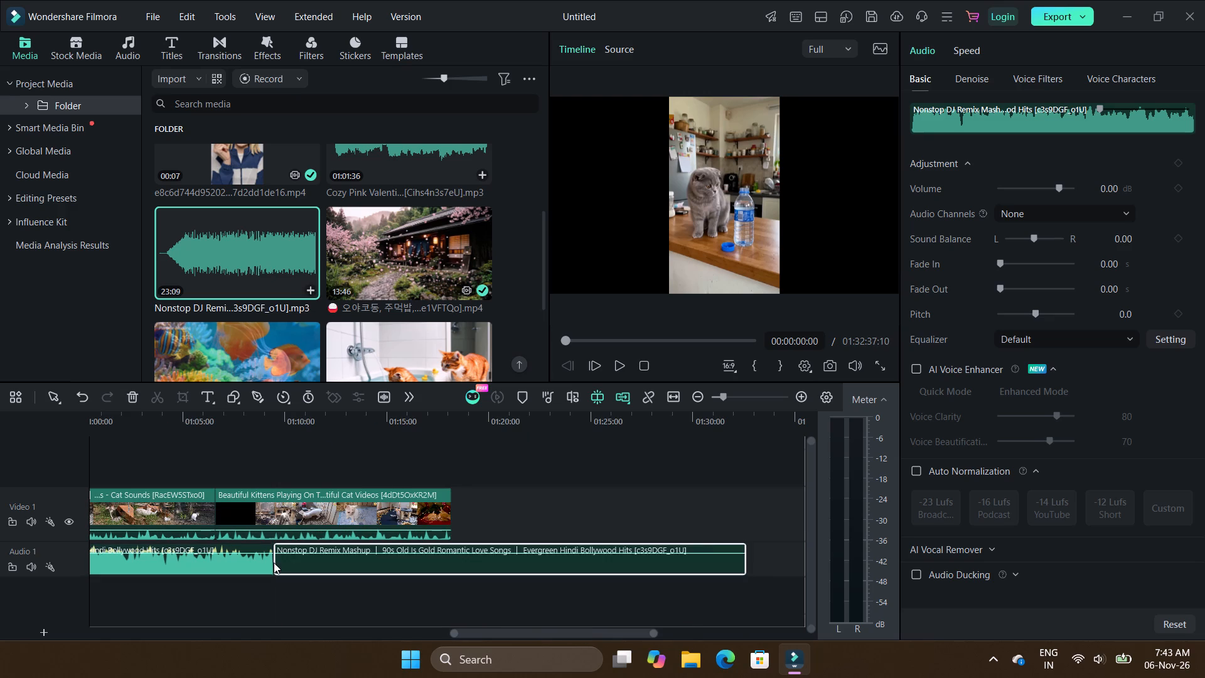
Split the last Nonstop DJ Remix clip on Audio 1 where the Beautiful Kittens video ends, at about 01:18:09:17.
click(459, 550)
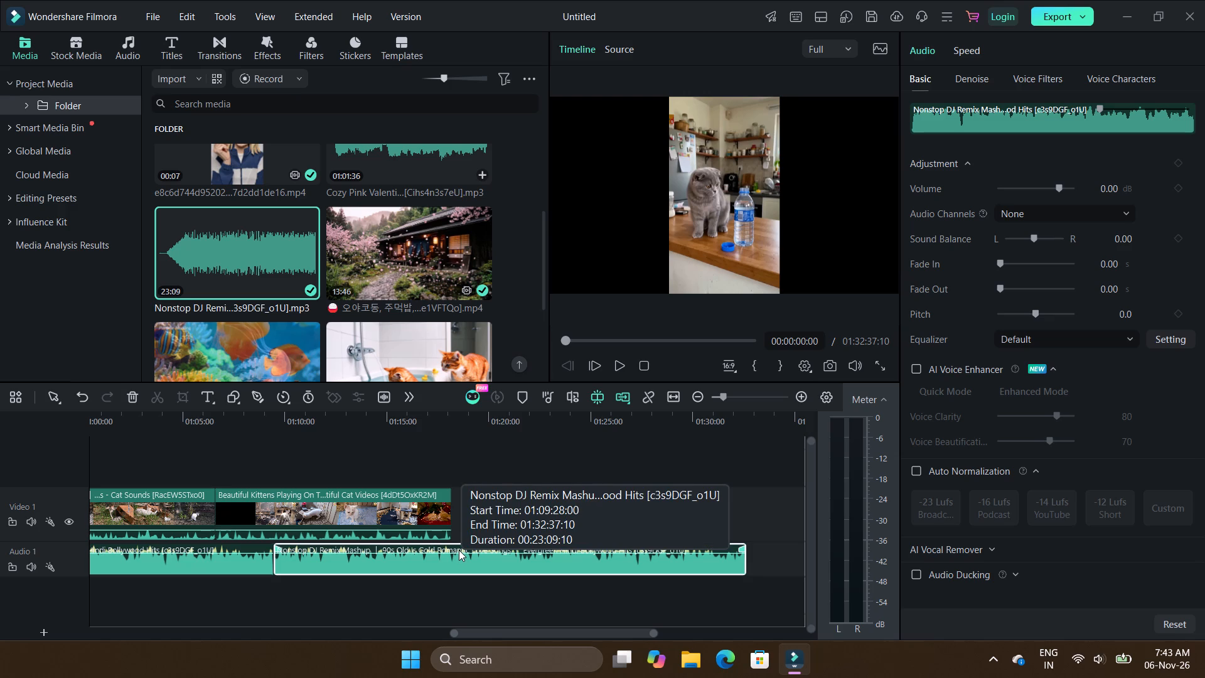
click(460, 555)
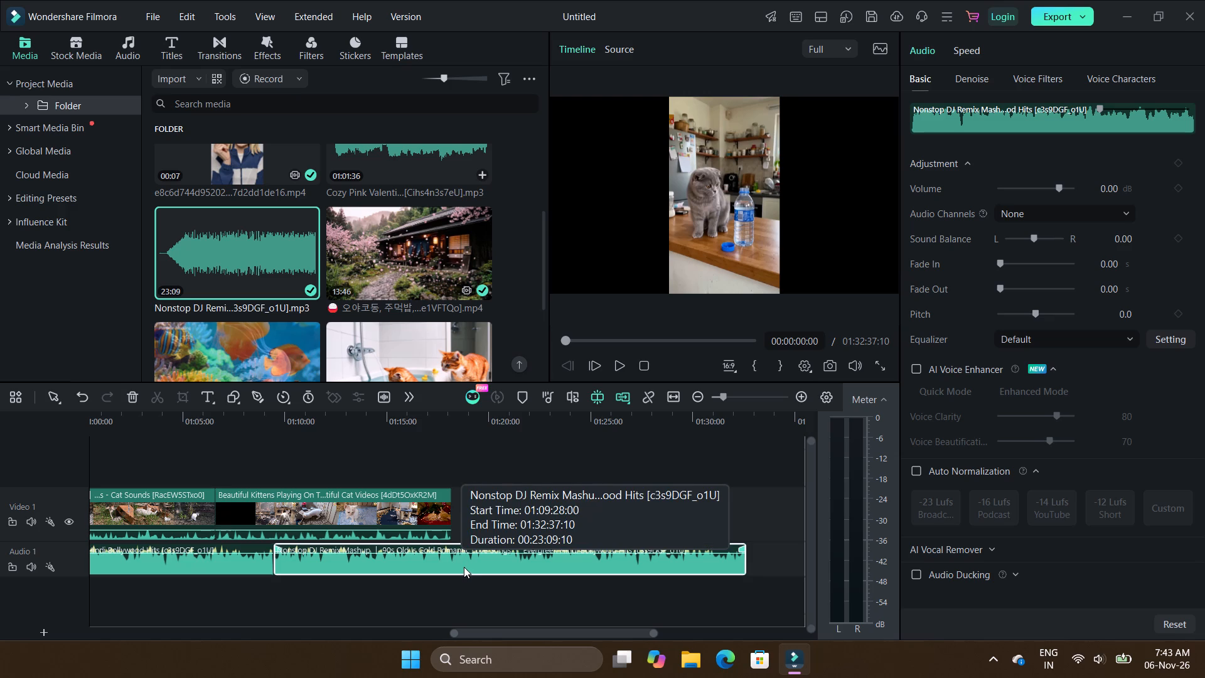
triple_click(464, 568)
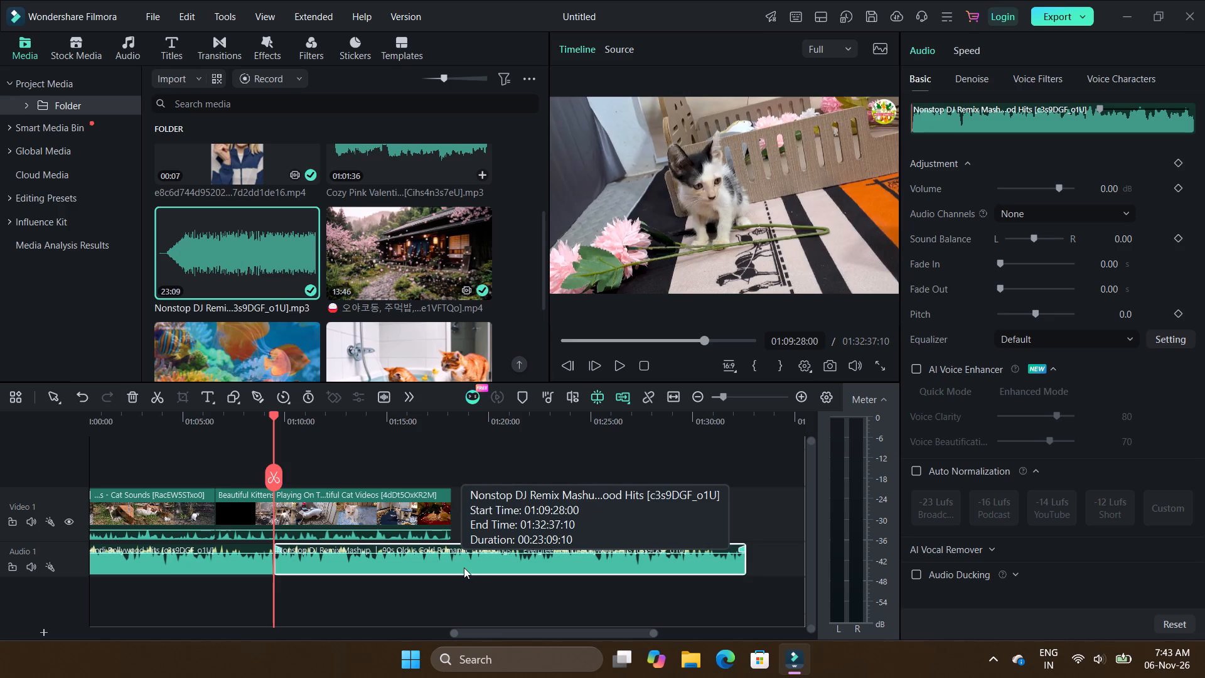
click(464, 568)
drag(274, 434, 312, 442)
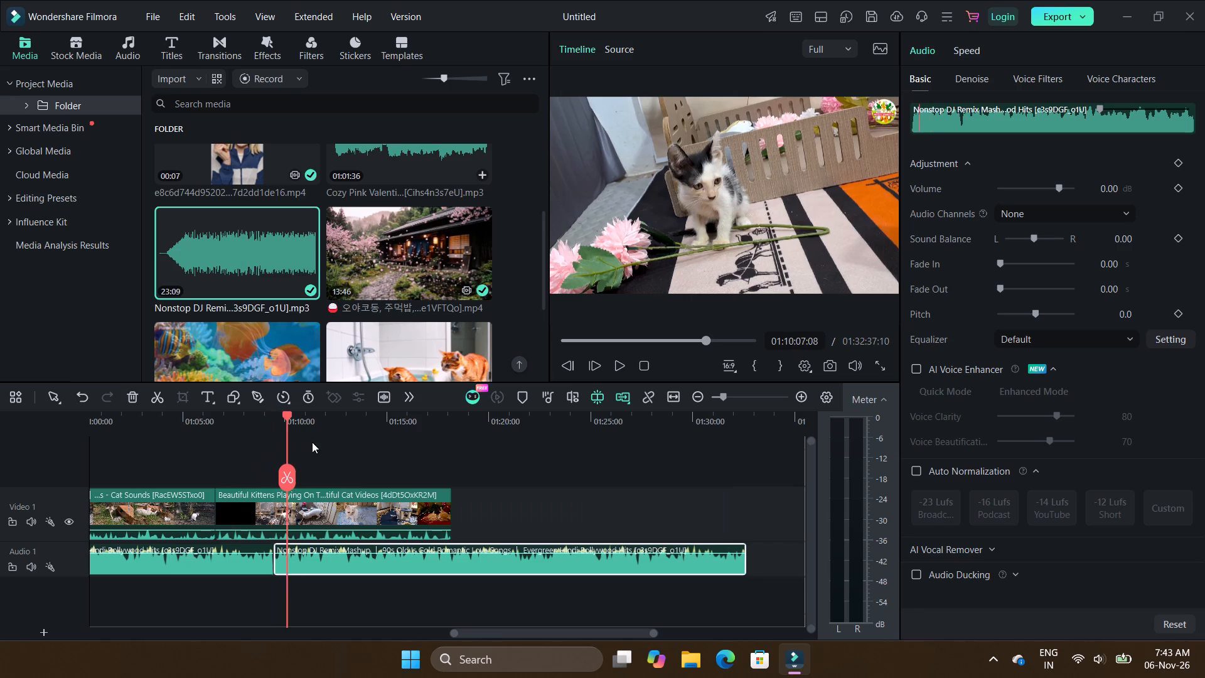
drag(312, 442, 456, 470)
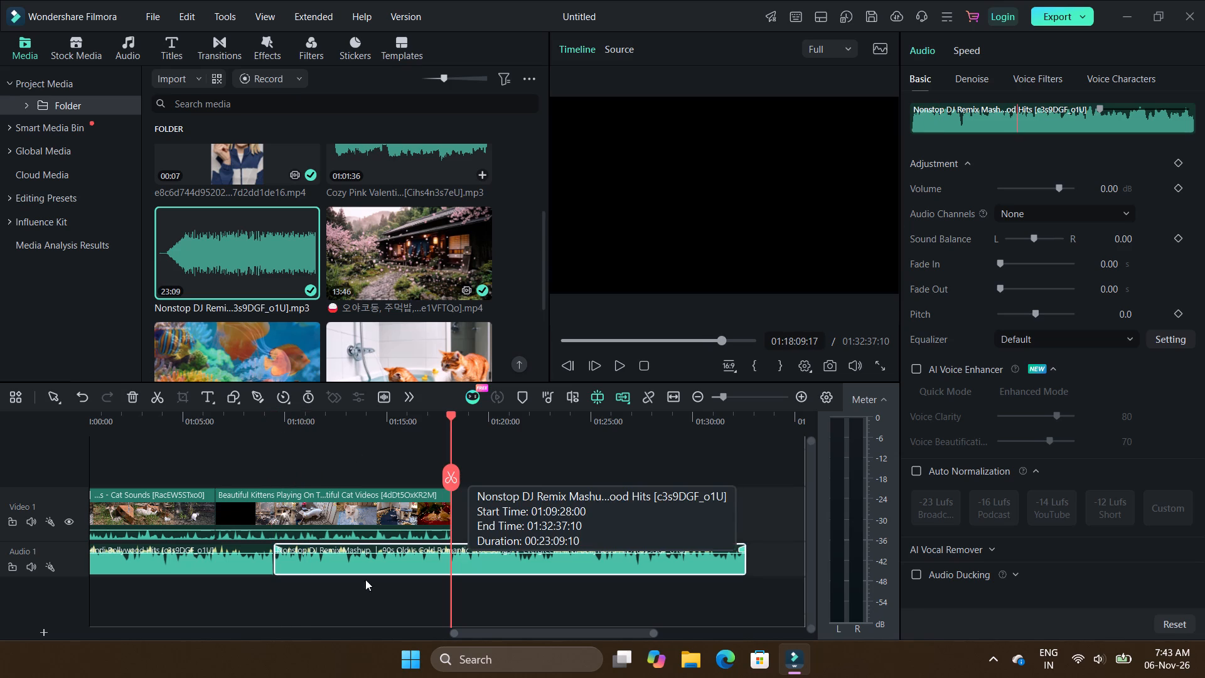
click(154, 399)
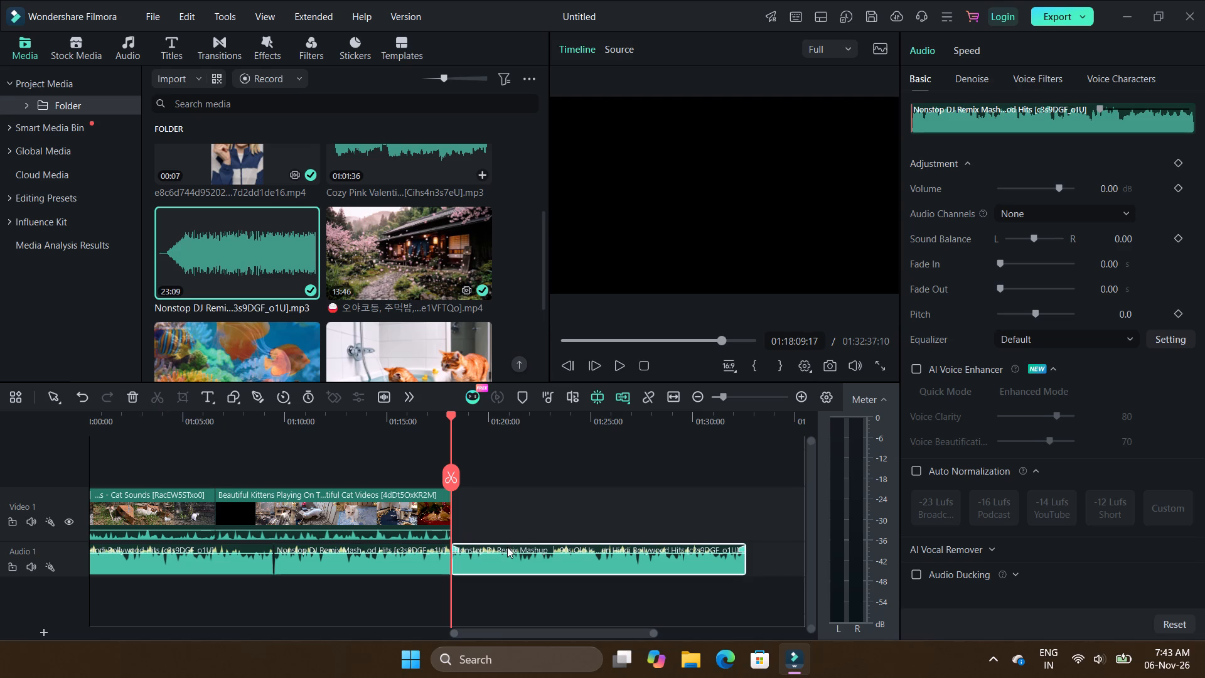
Split the leftover Nonstop DJ Remix section again at about 01:18:15:19 and delete everything after that cut.
key(space)
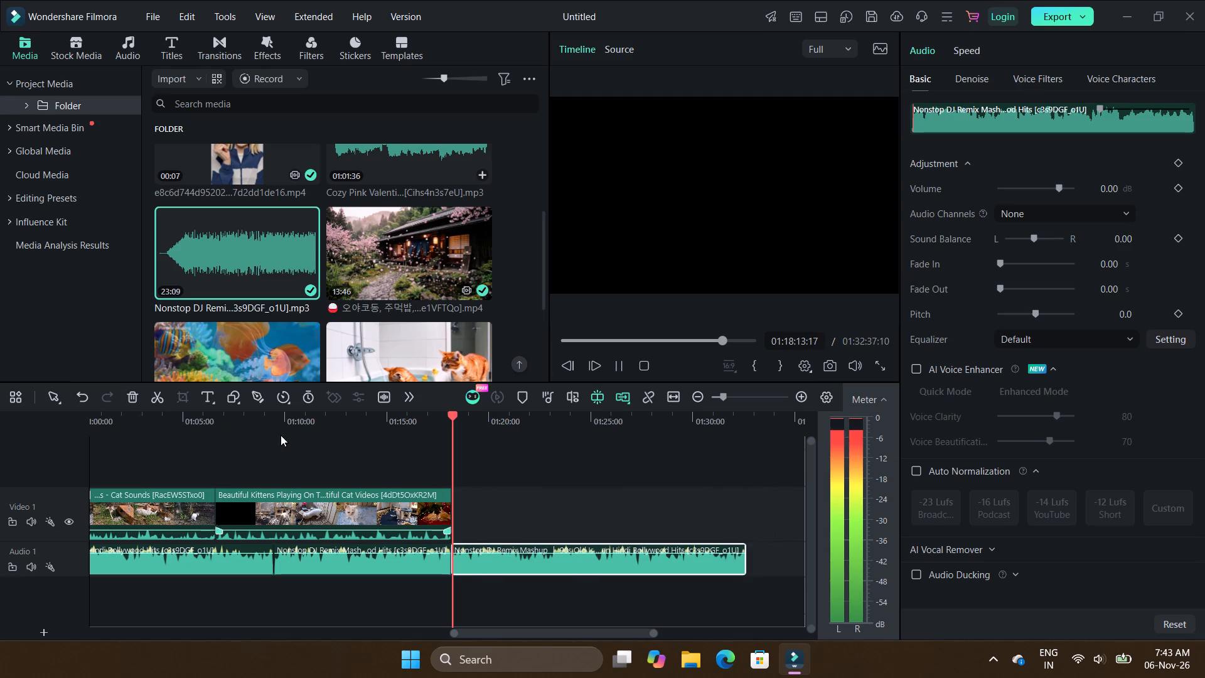
click(156, 400)
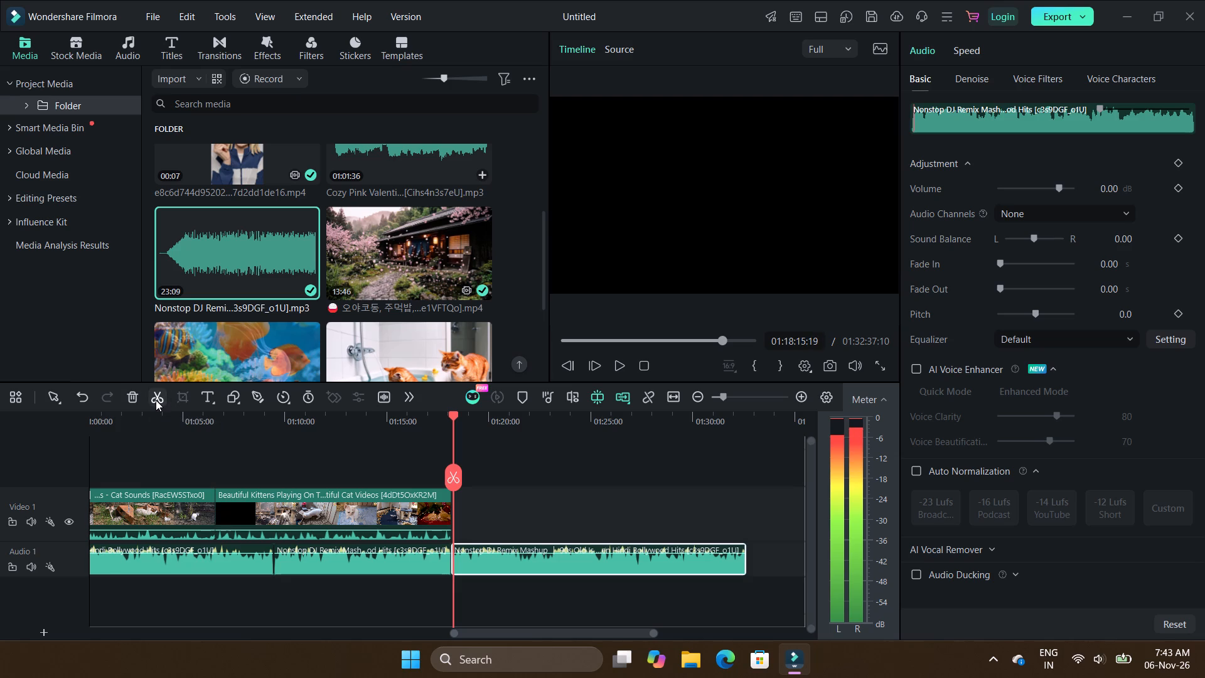
right_click(554, 558)
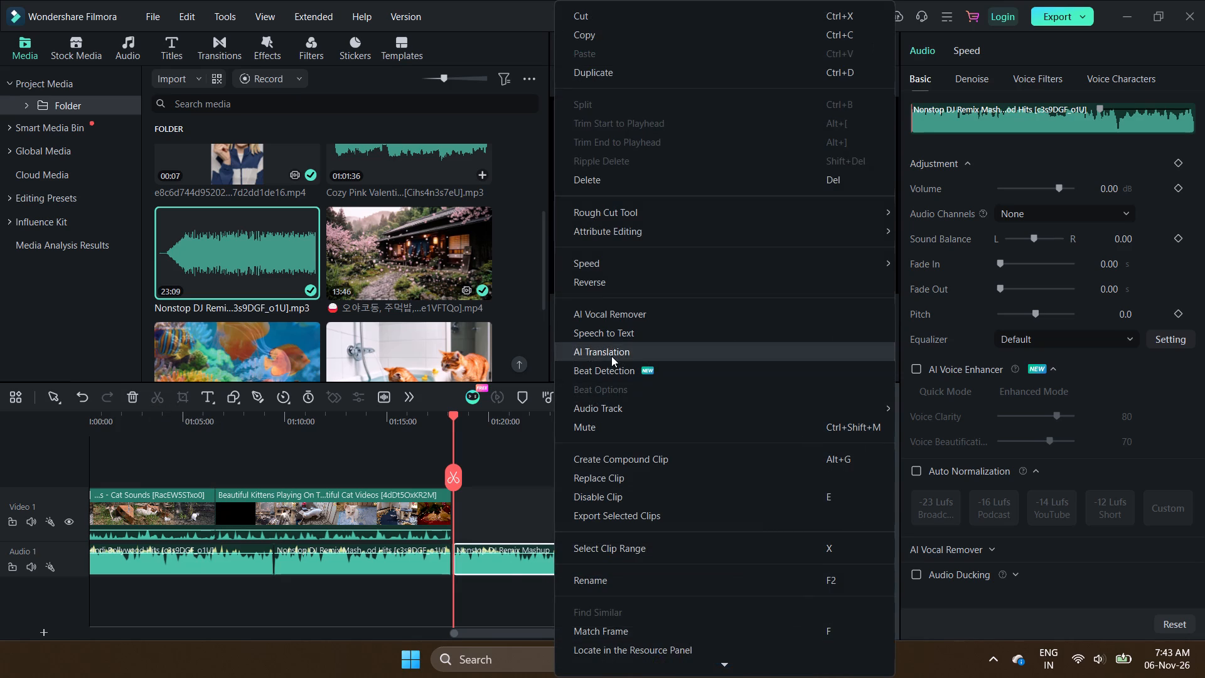
click(578, 181)
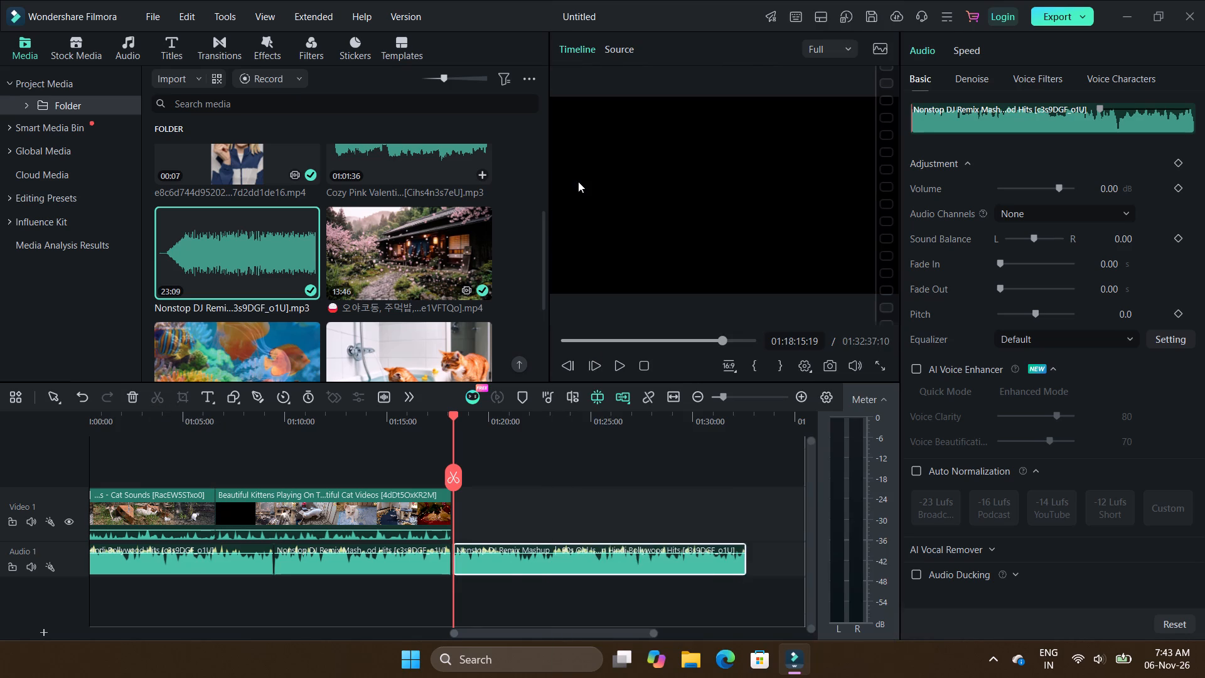
Play the assembled timeline from the beginning to preview the videos with the background music.
click(561, 338)
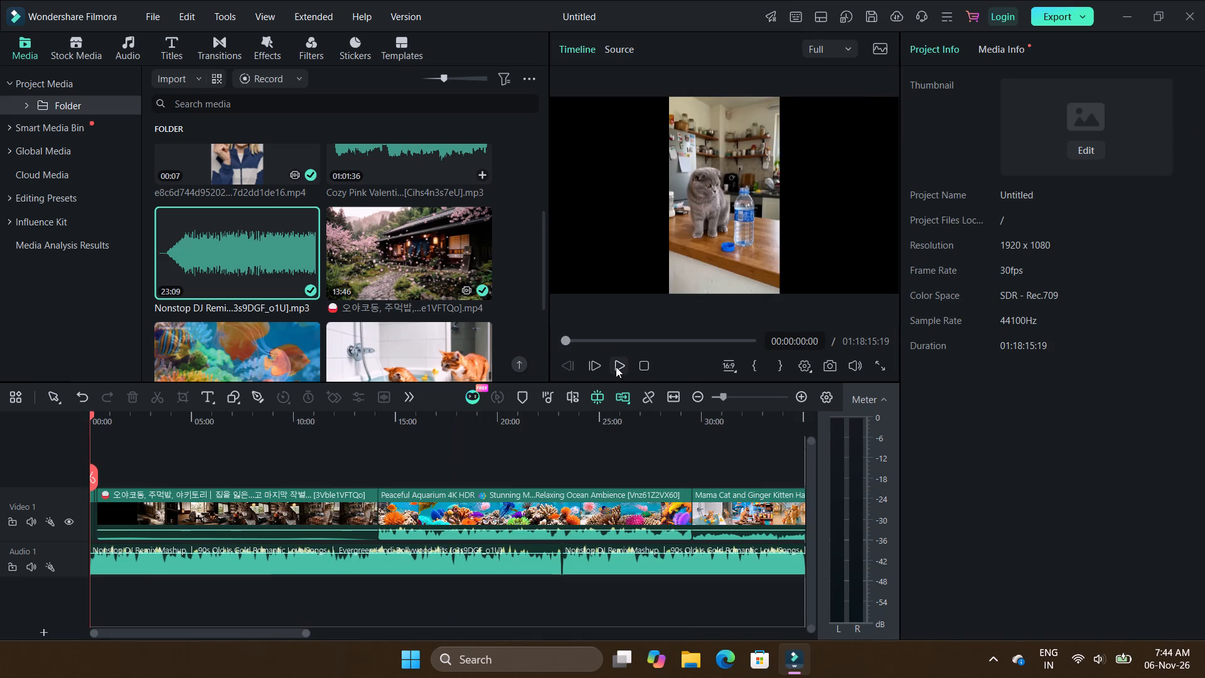
click(616, 367)
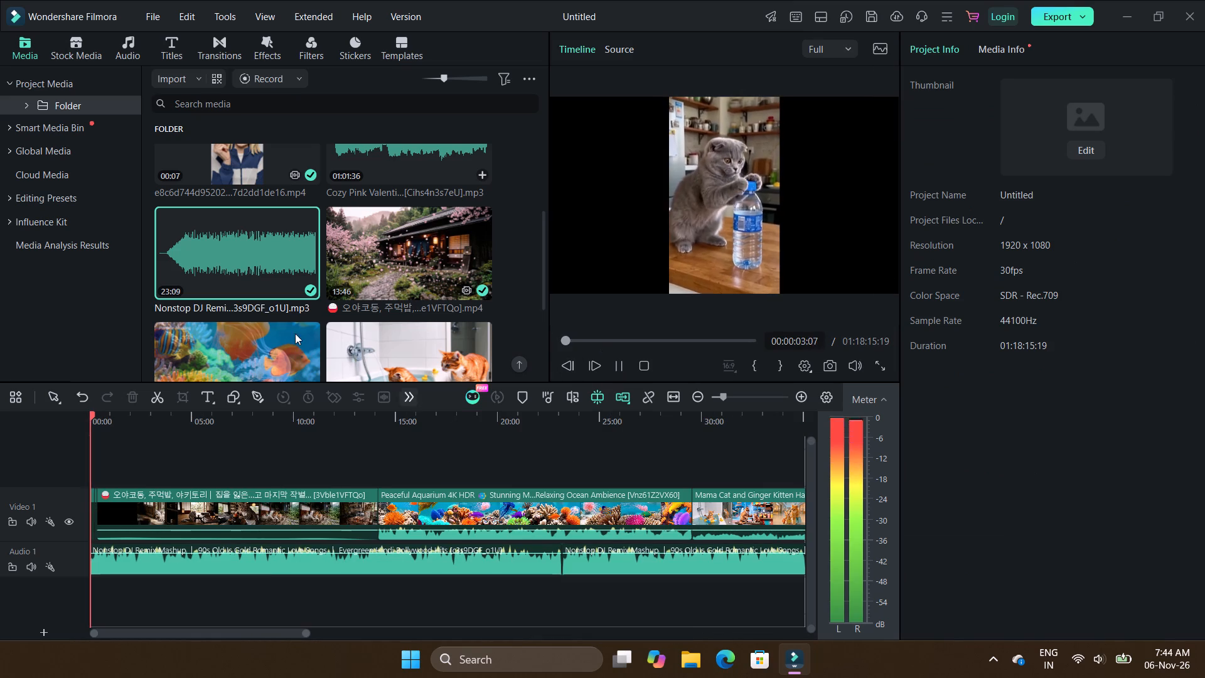
Open the audio library to browse its sound effects and music.
click(127, 41)
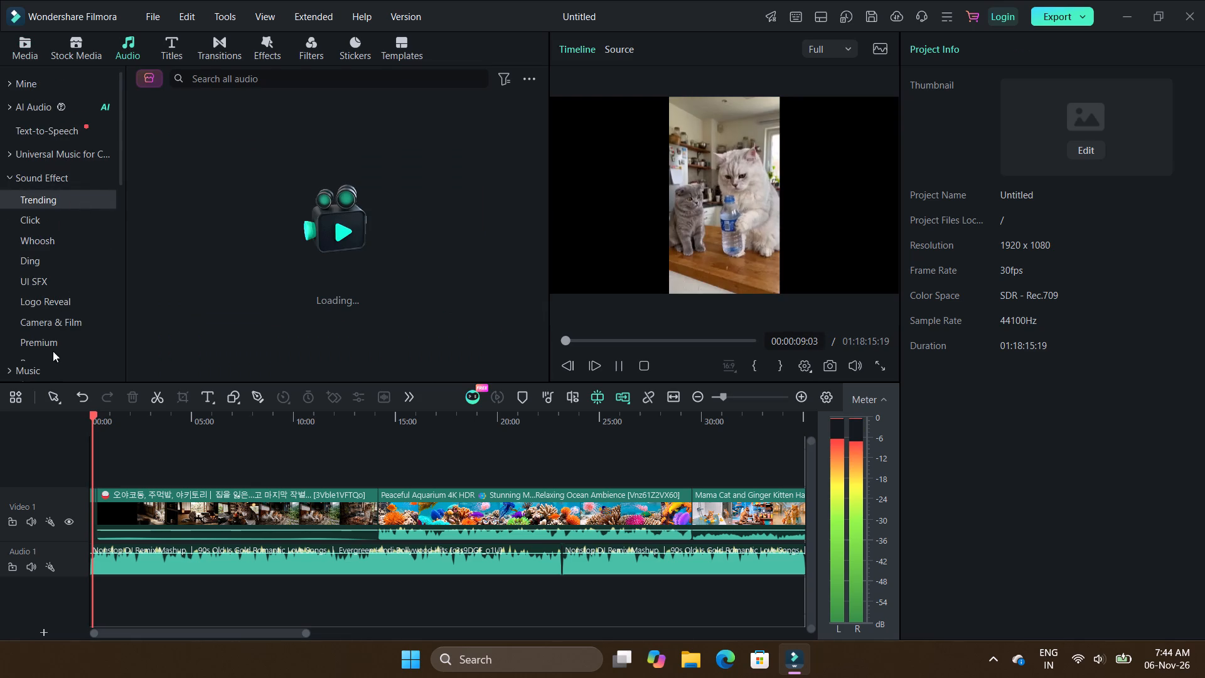
Browse the Desi Vibes category of the music library.
click(38, 367)
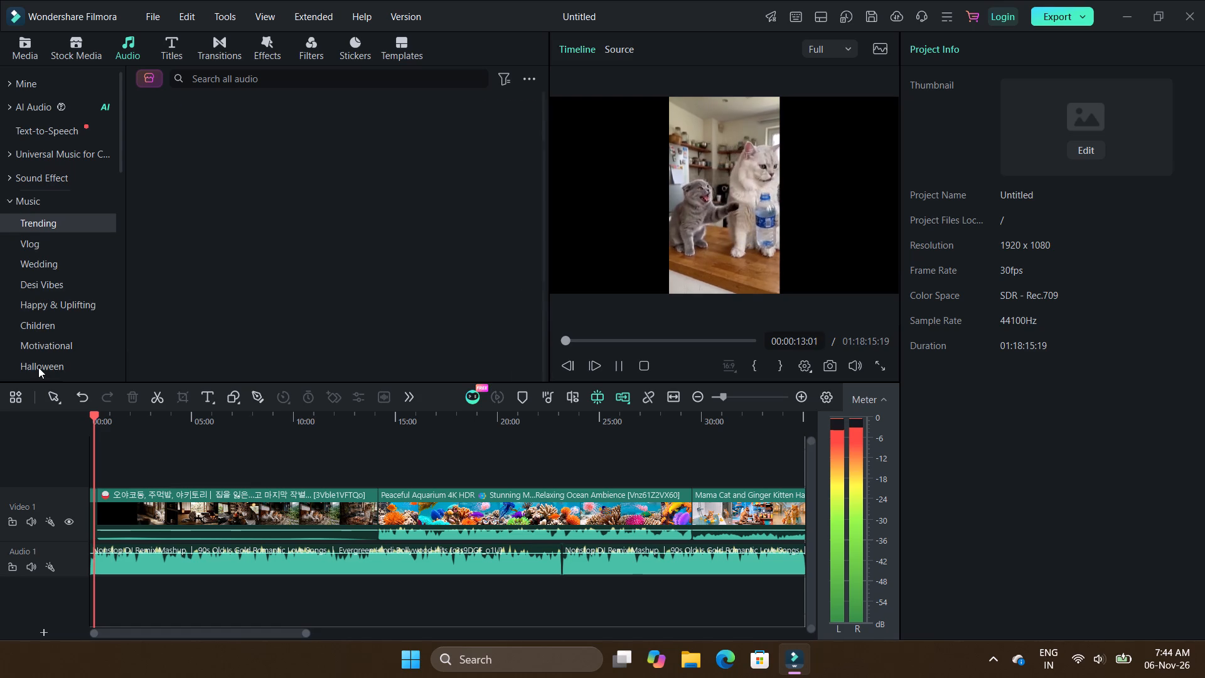
click(55, 282)
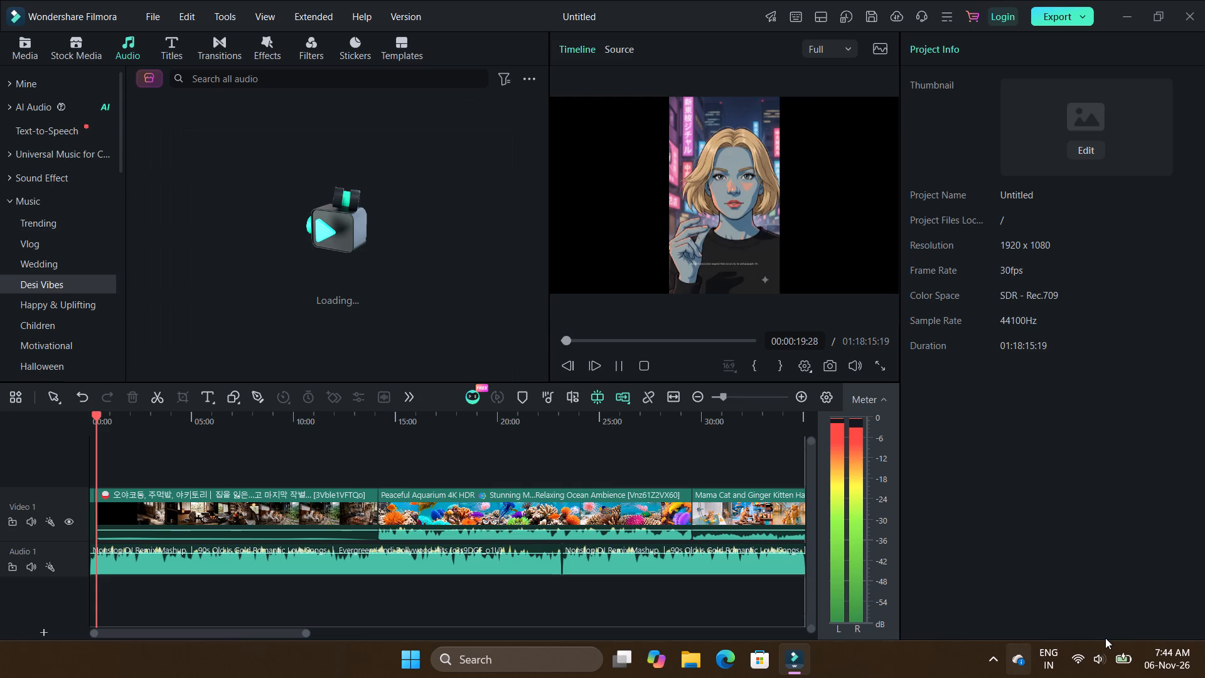
Lower the Windows system volume to roughly one sixth of its range while the timeline preview plays.
click(1094, 664)
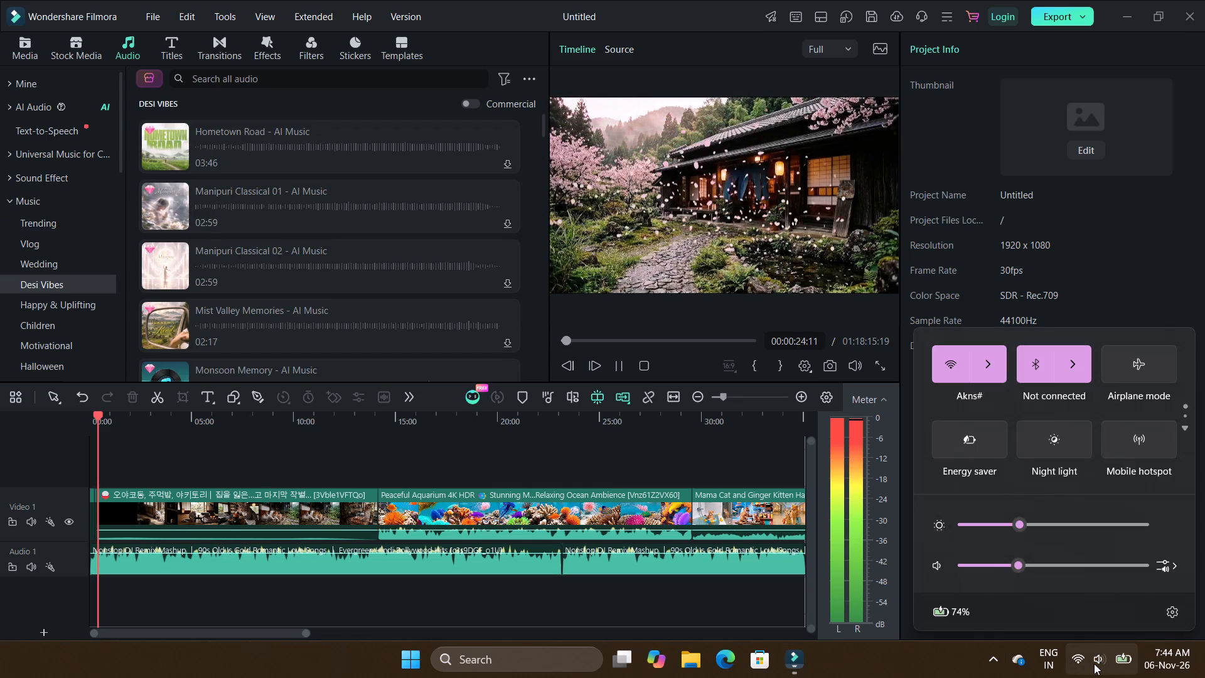
click(982, 564)
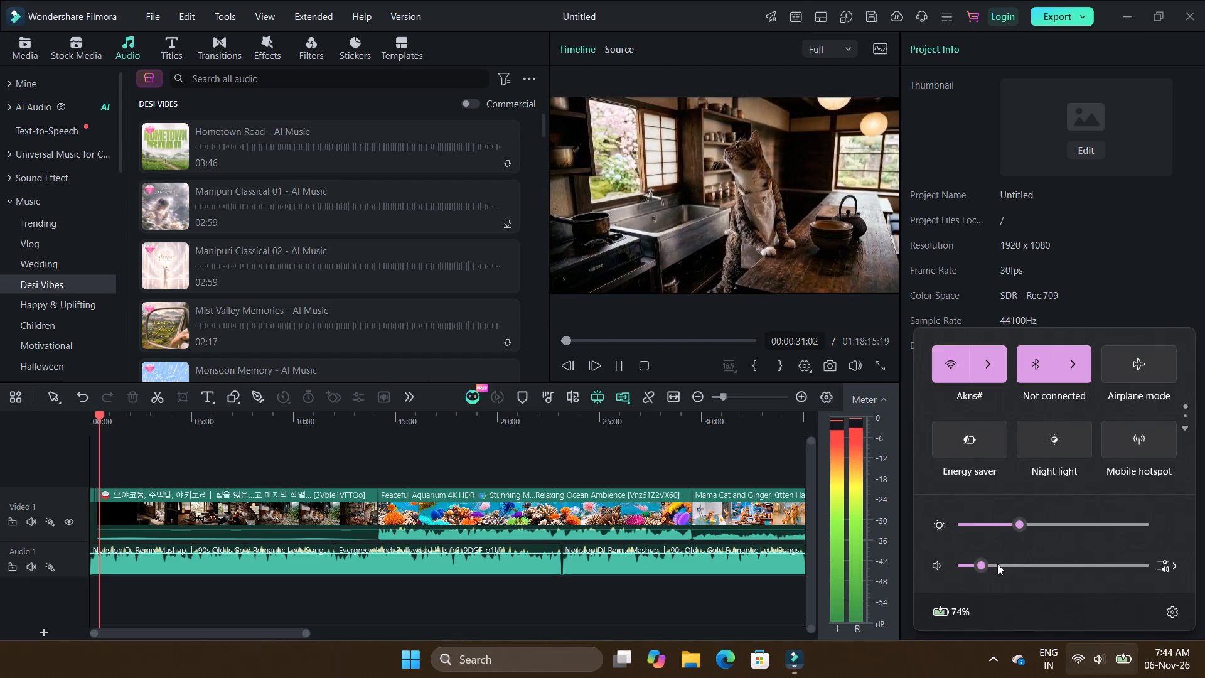
click(990, 564)
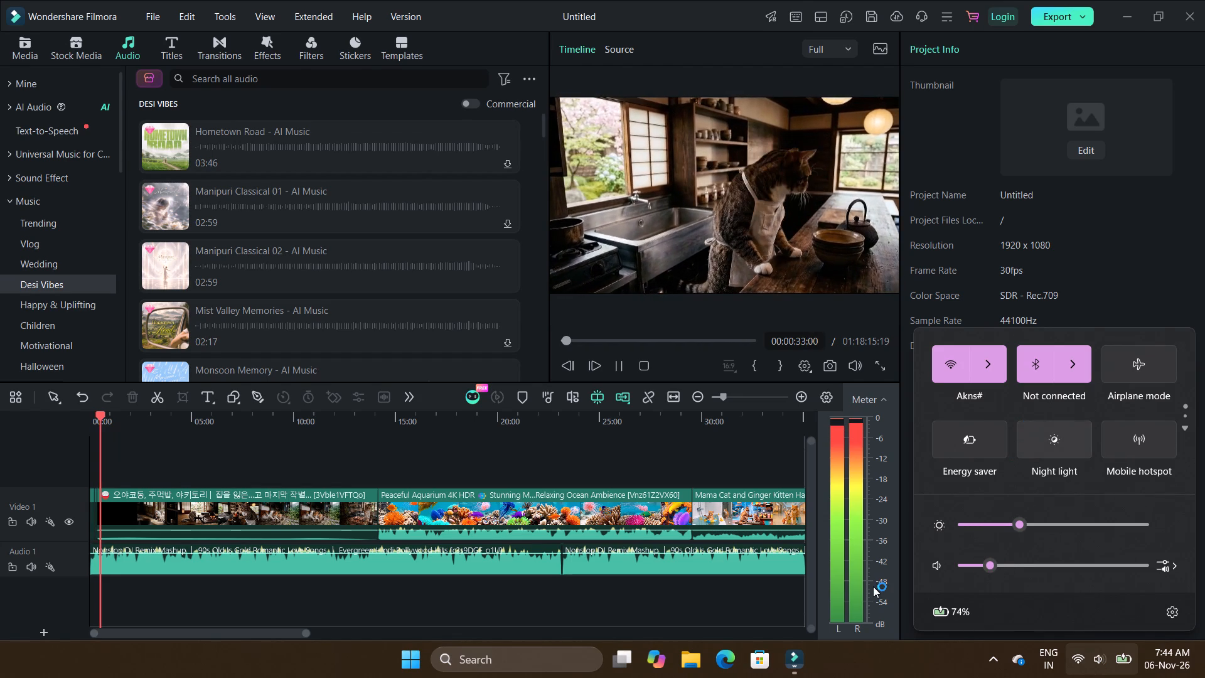
click(833, 655)
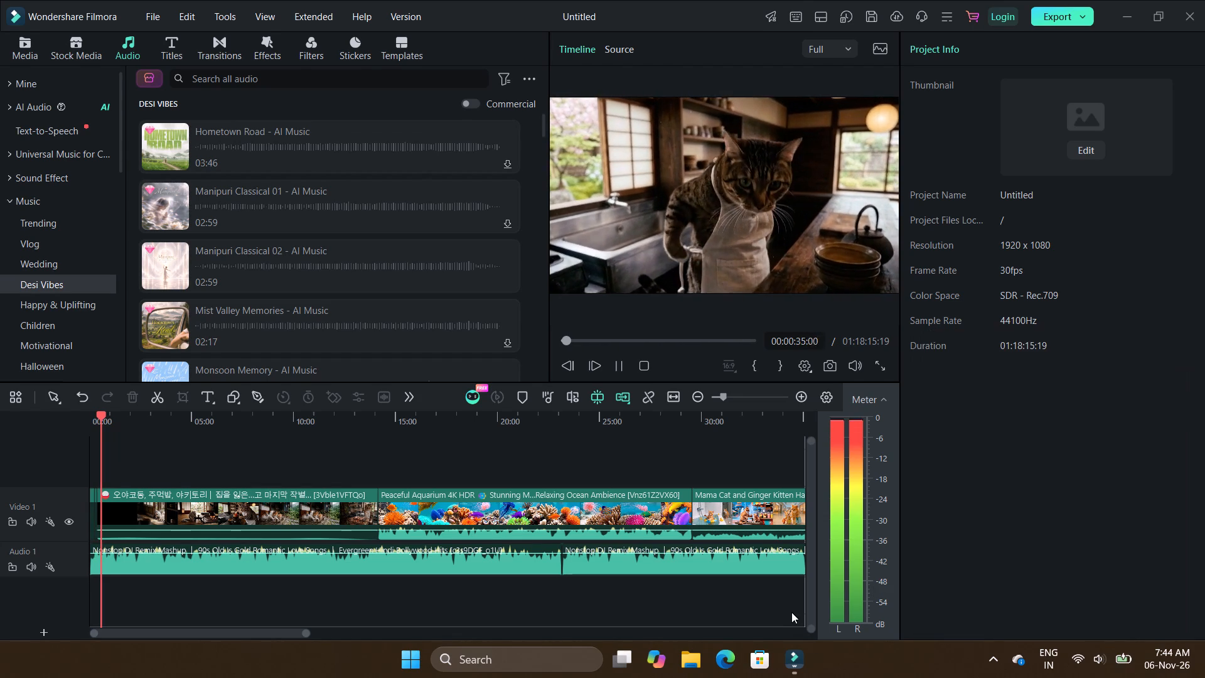
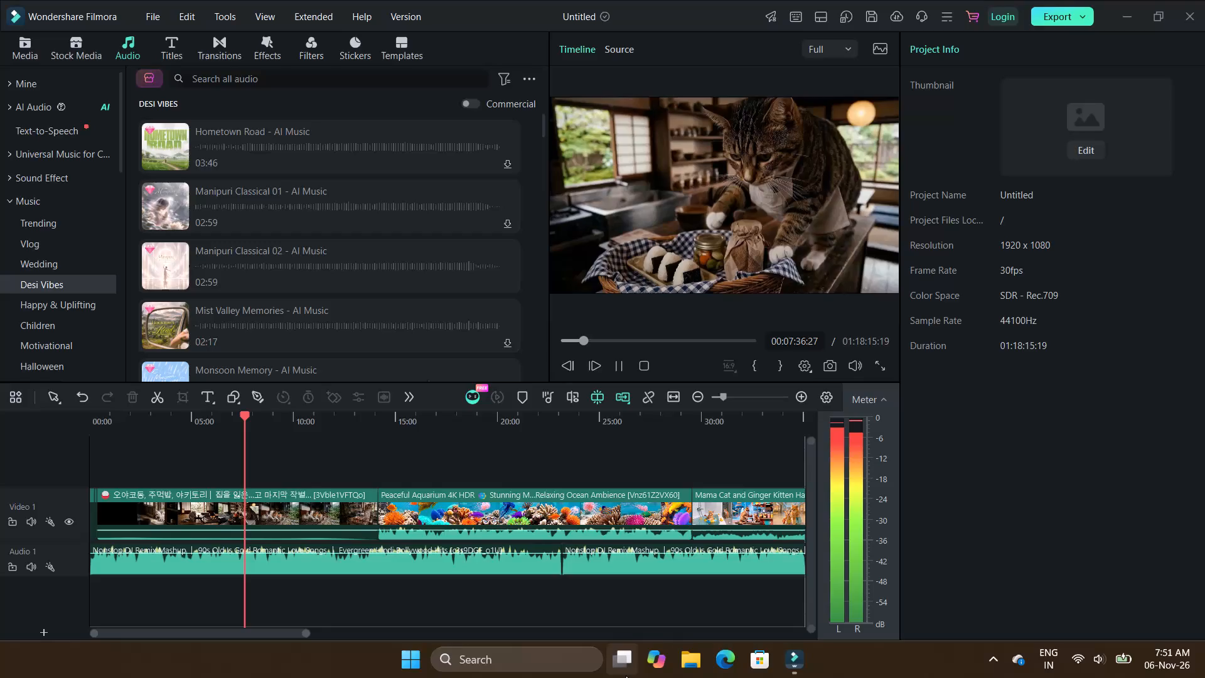
Show the hidden icons in the Windows system tray.
click(988, 661)
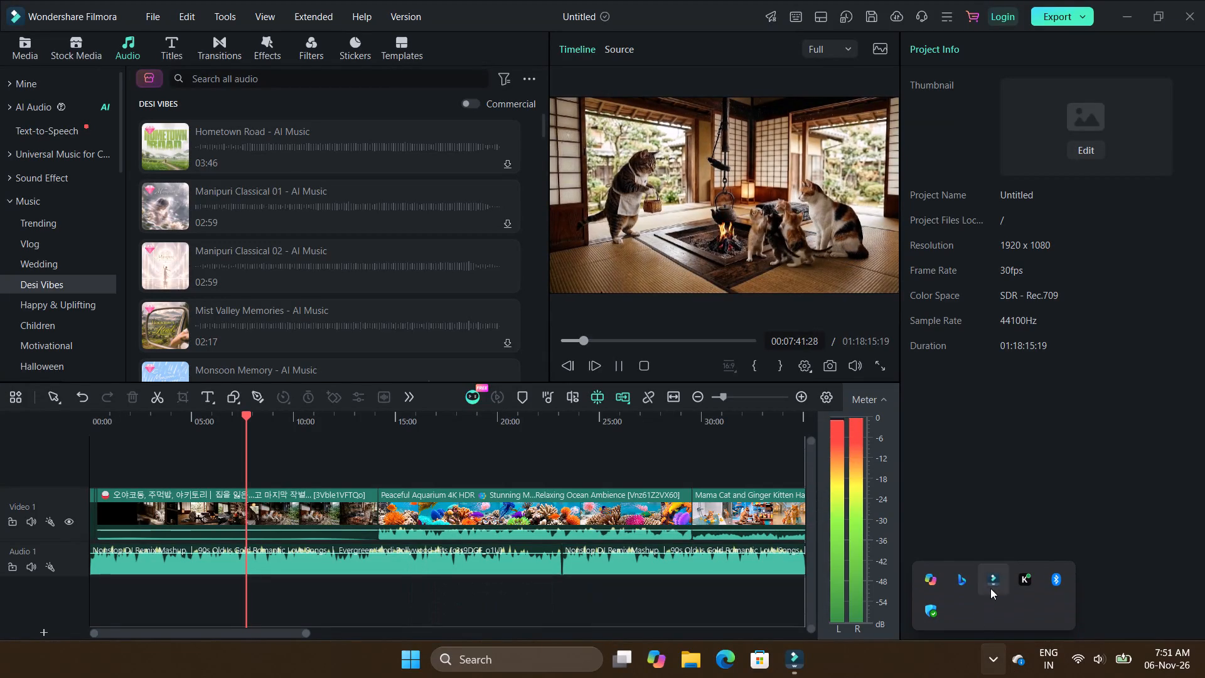
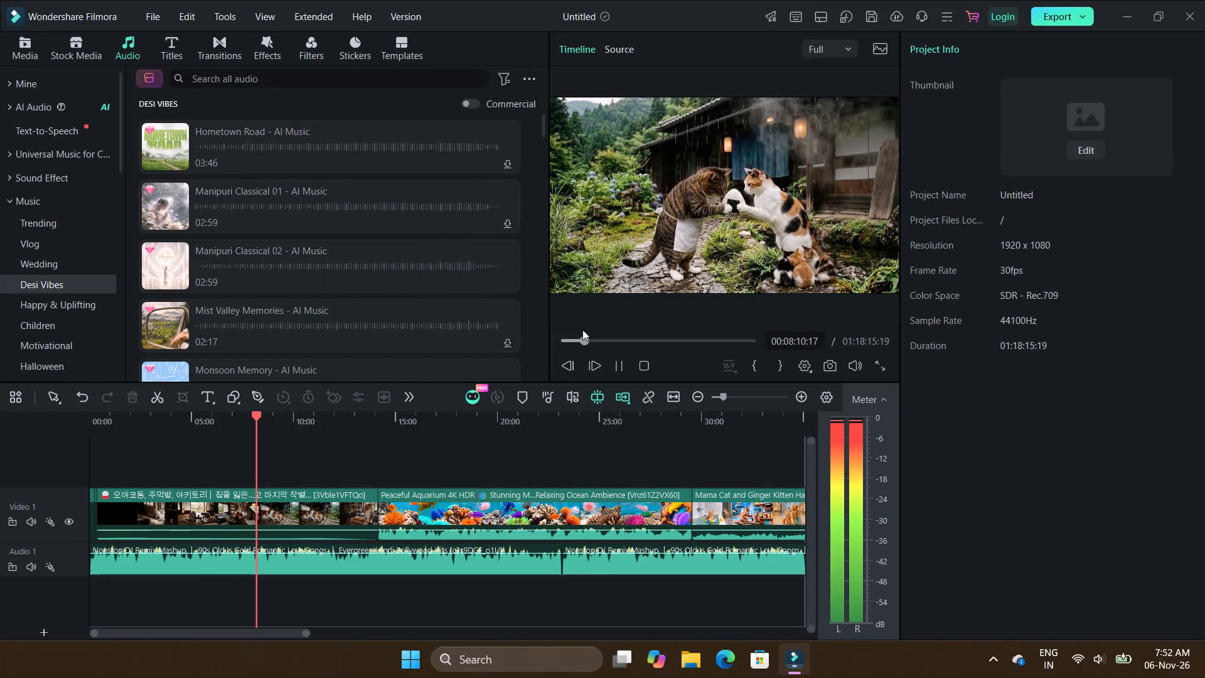
Return the preview to the start of the timeline and pause playback after a few seconds.
click(565, 341)
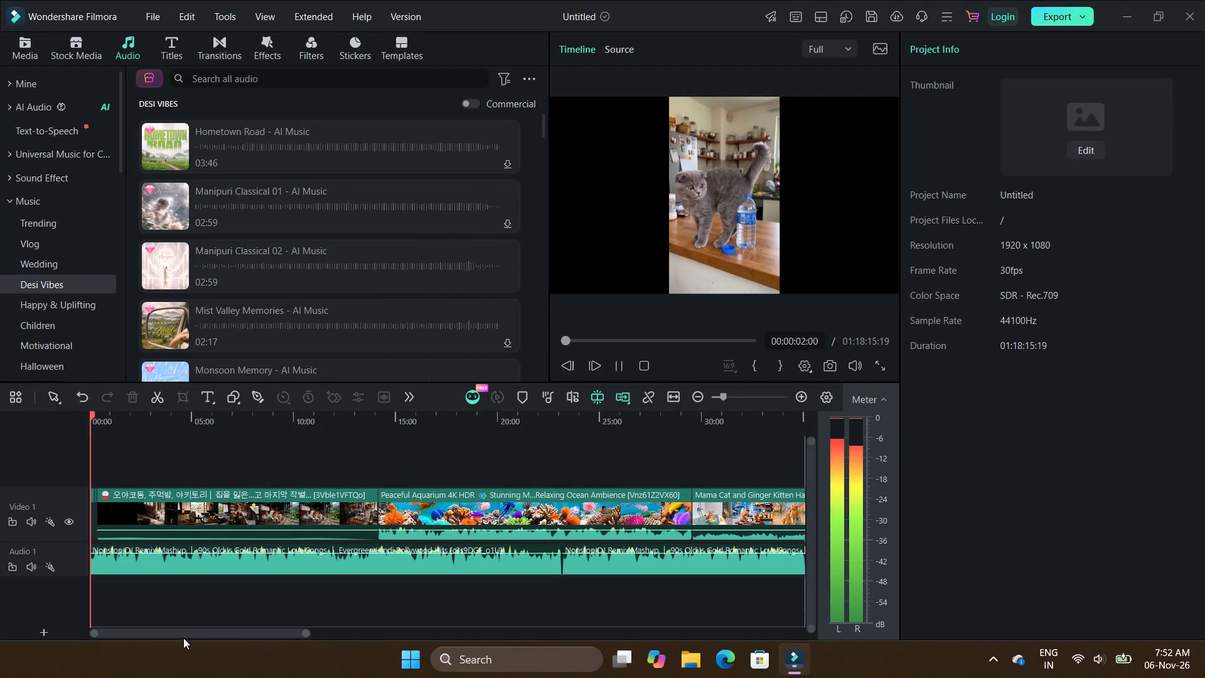
click(618, 375)
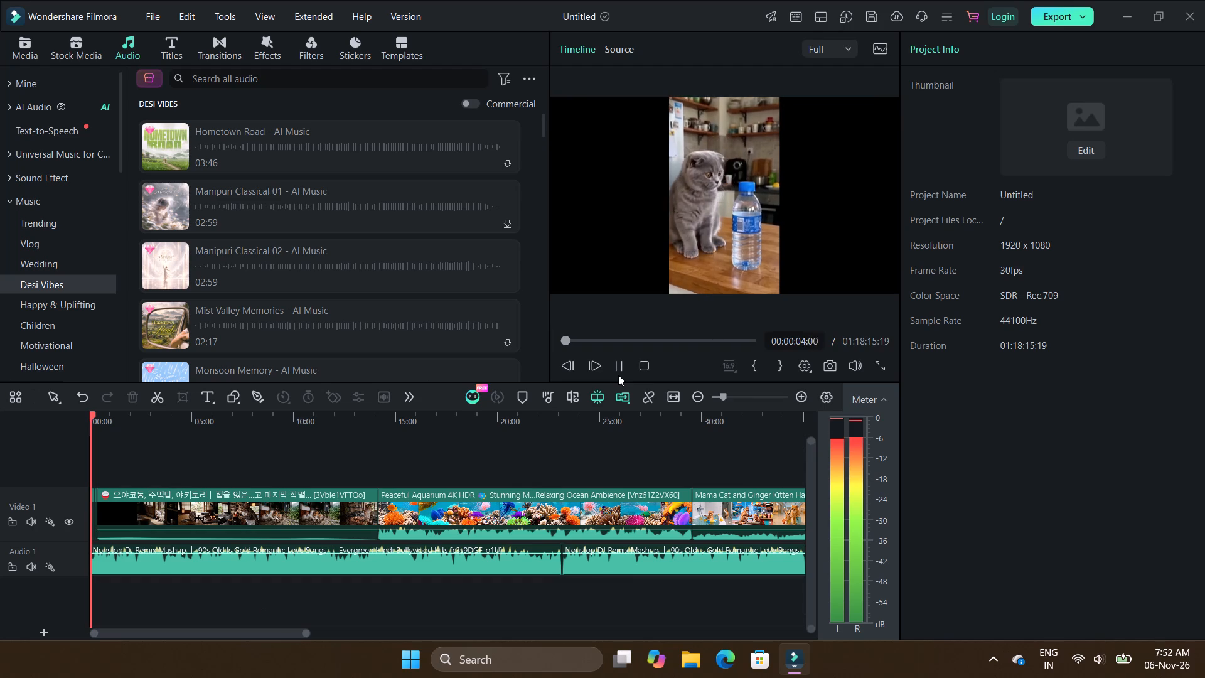
click(618, 369)
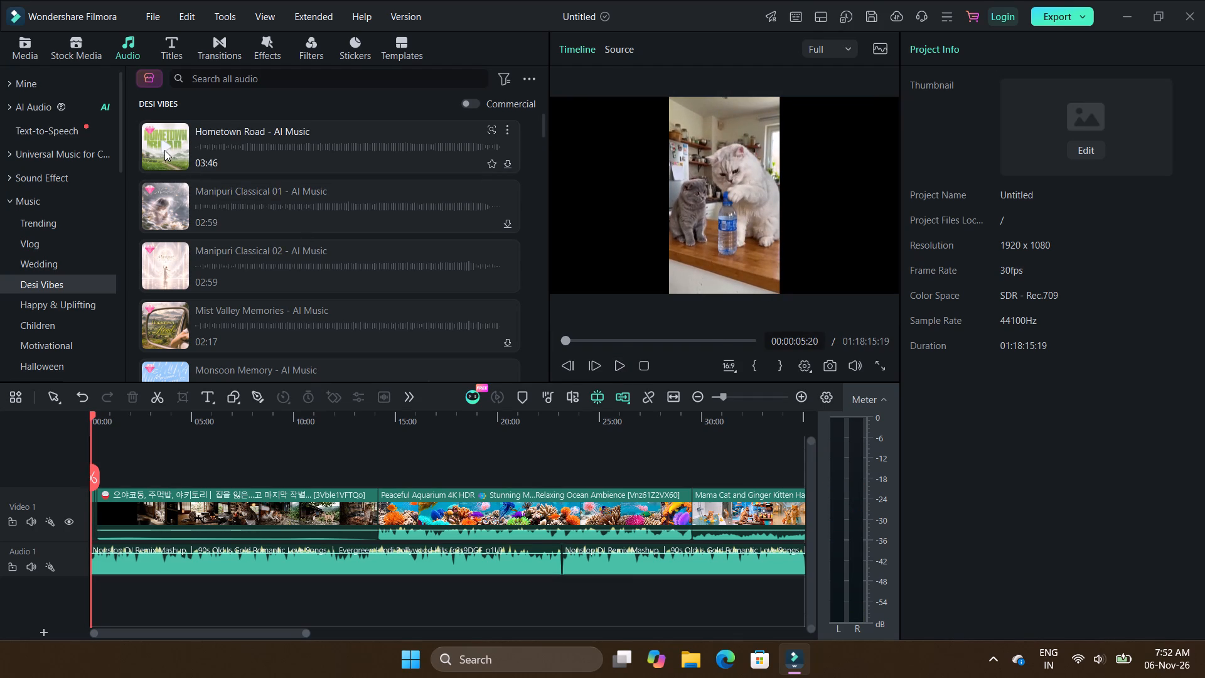
Line up Hometown Road, Manipuri Classical 01, Manipuri Classical 02 and Mist Valley Memories end to end on a new second audio track.
drag(164, 150, 159, 507)
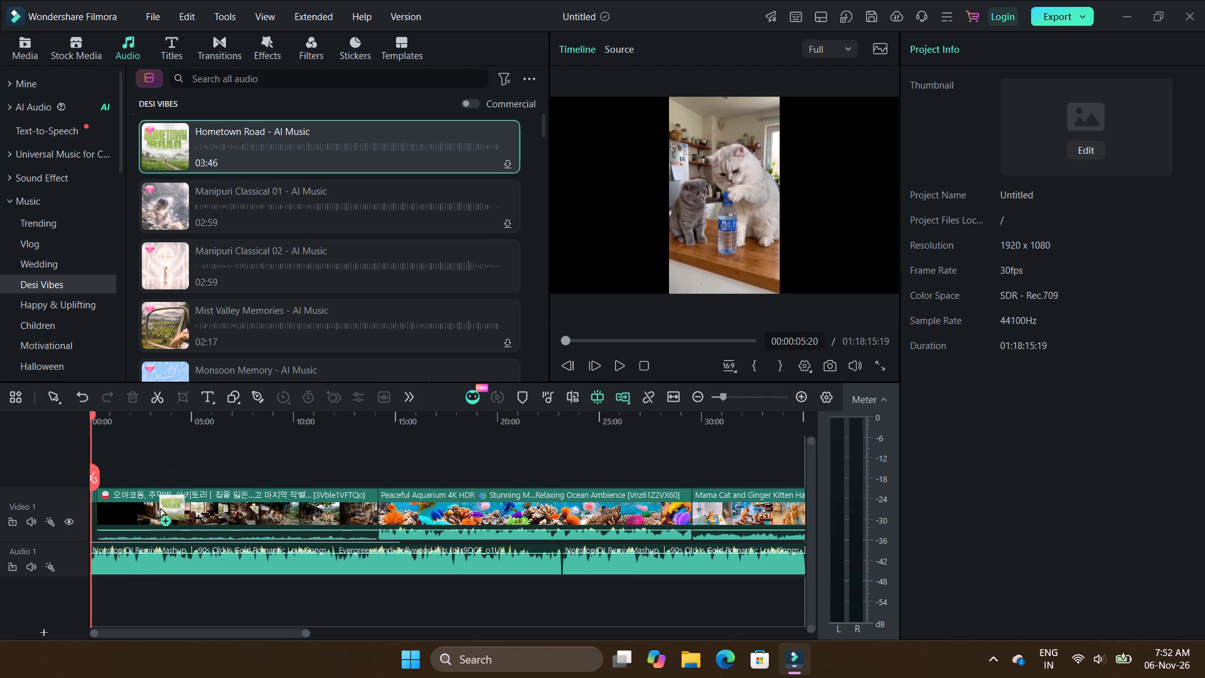
drag(159, 507, 94, 593)
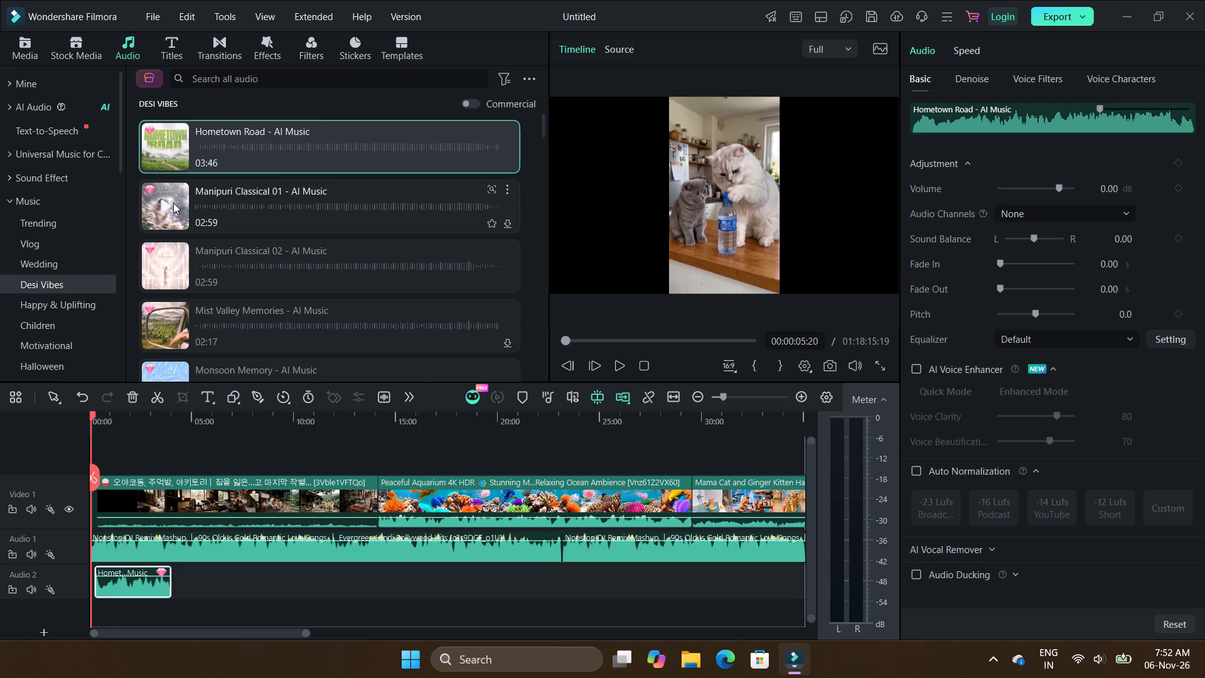
drag(173, 203, 173, 585)
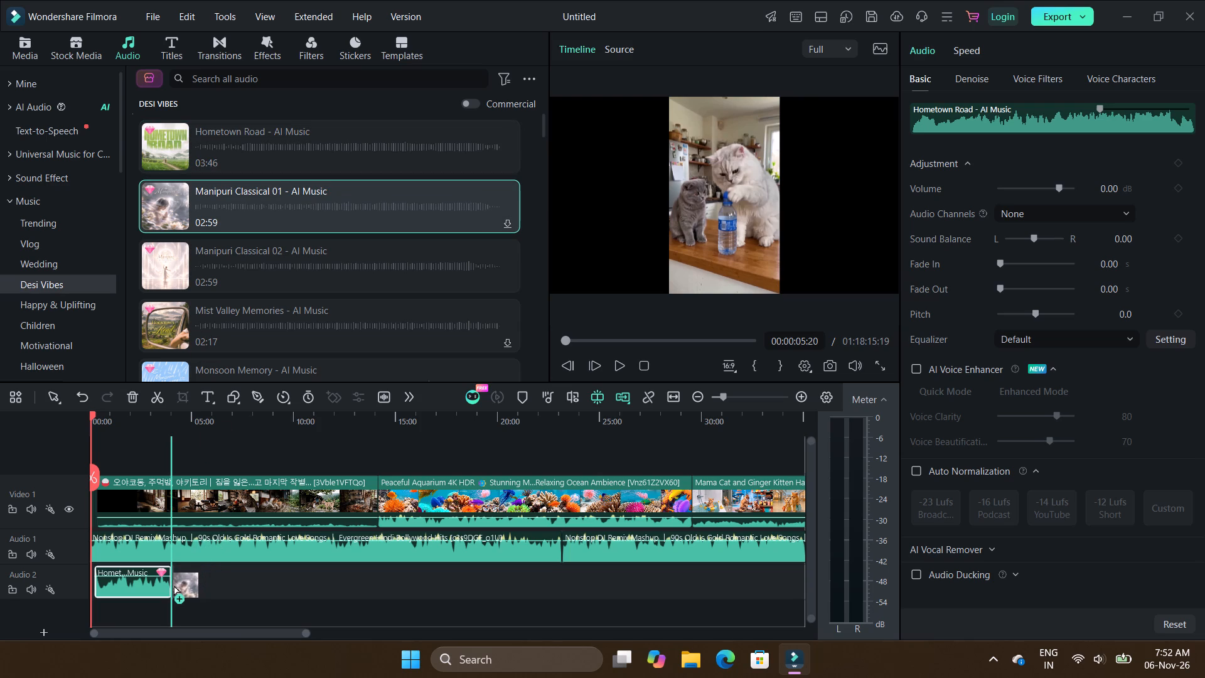
drag(173, 585, 173, 580)
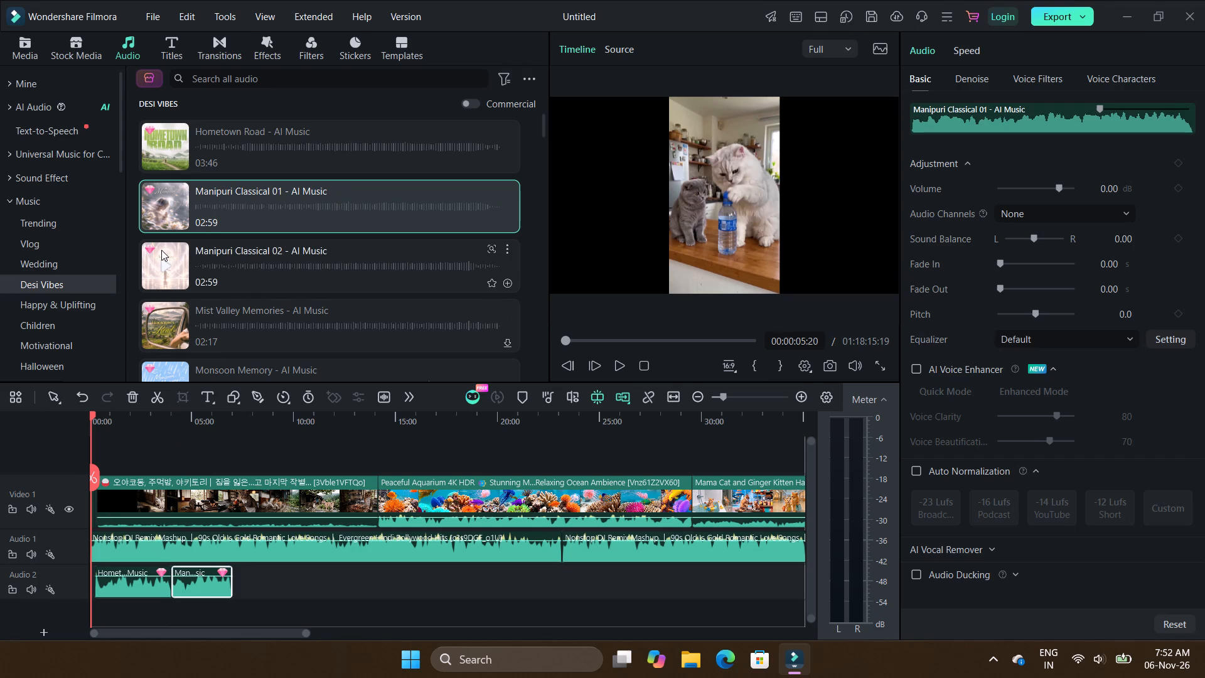
drag(172, 259, 231, 578)
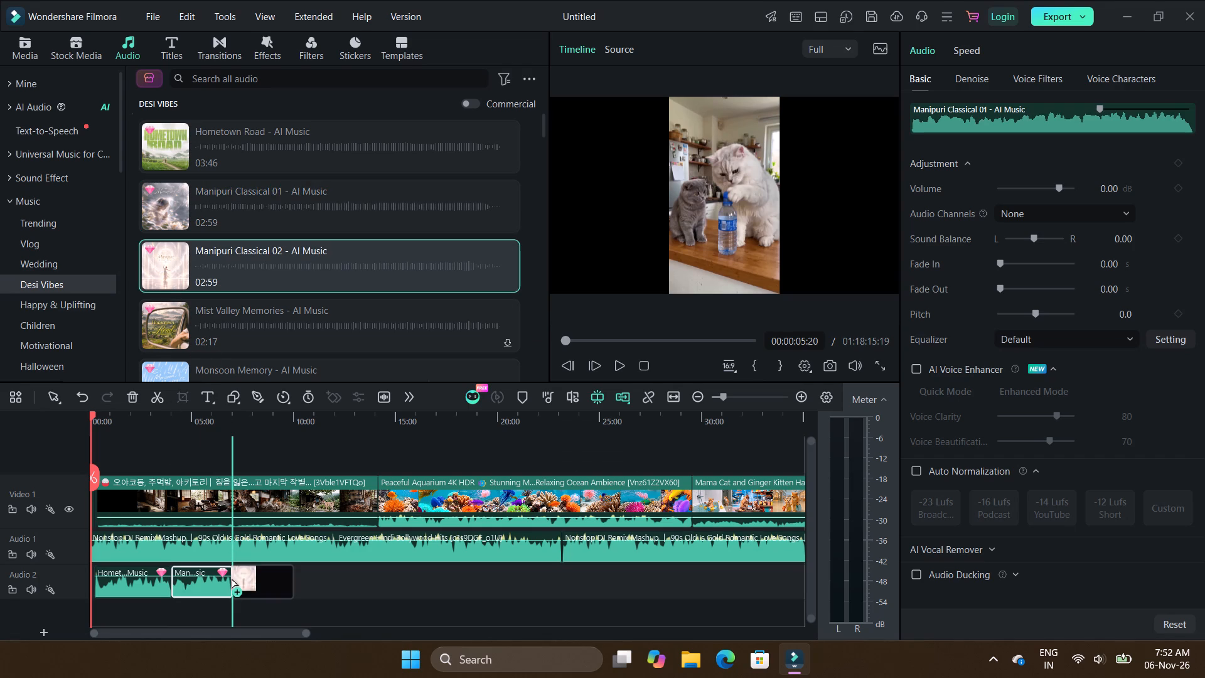
drag(231, 578, 233, 581)
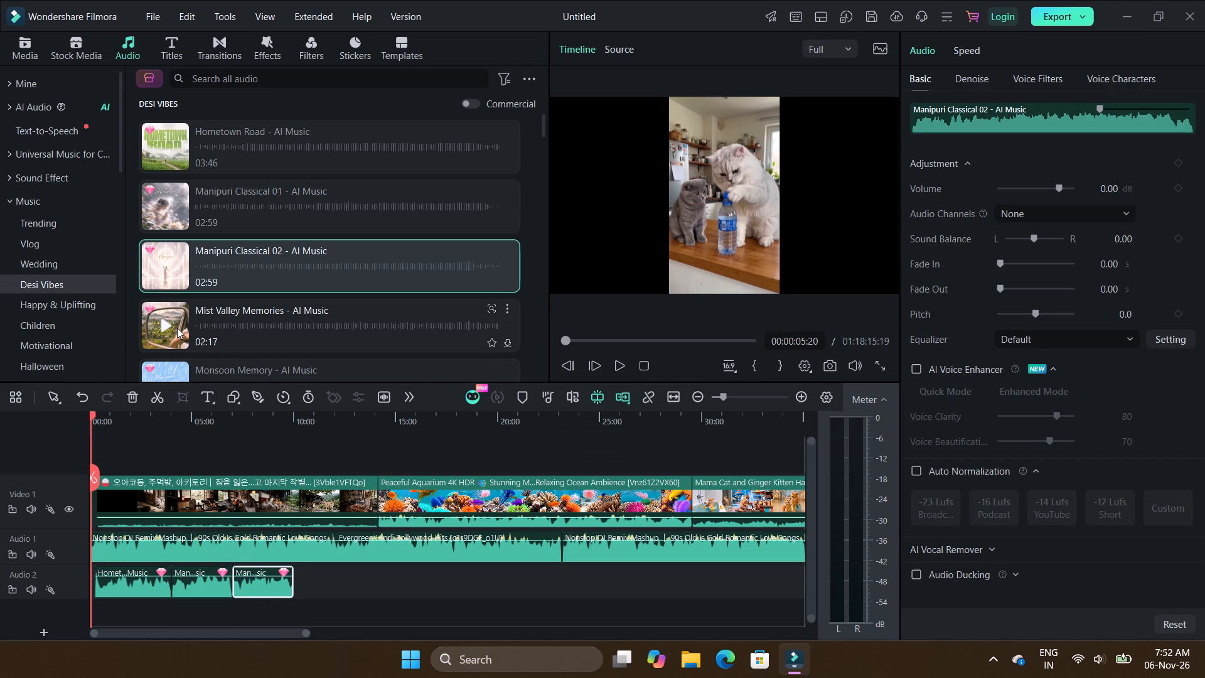
drag(177, 328, 289, 580)
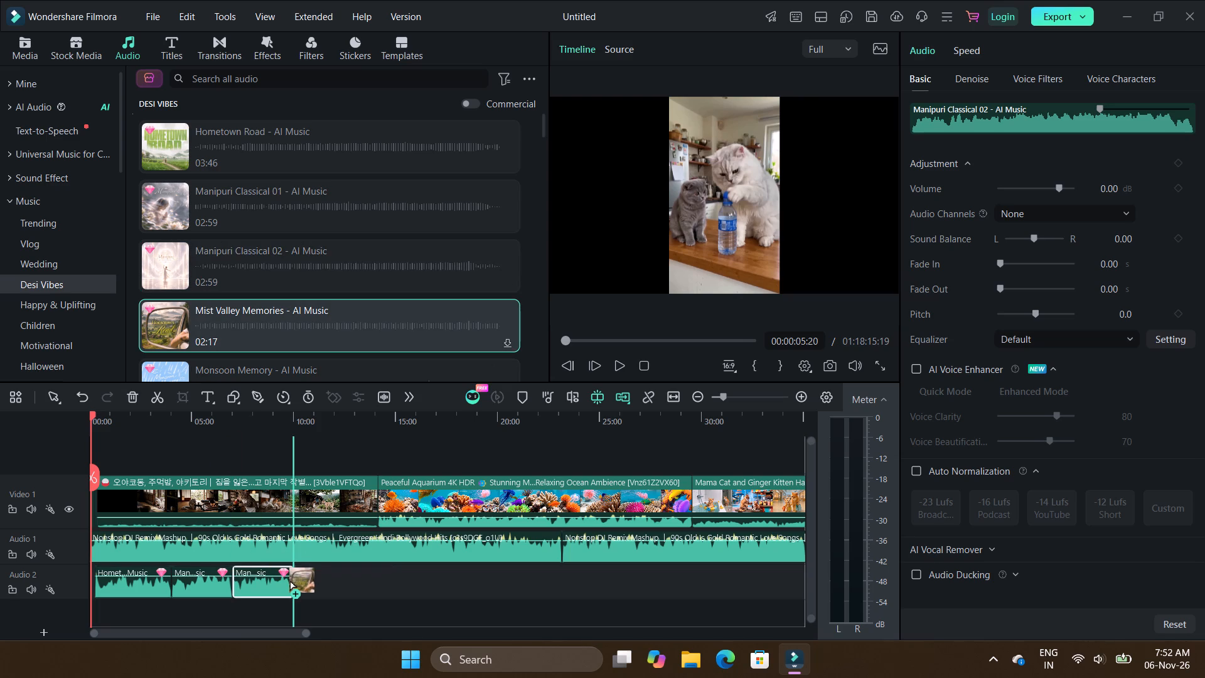
drag(289, 580, 292, 581)
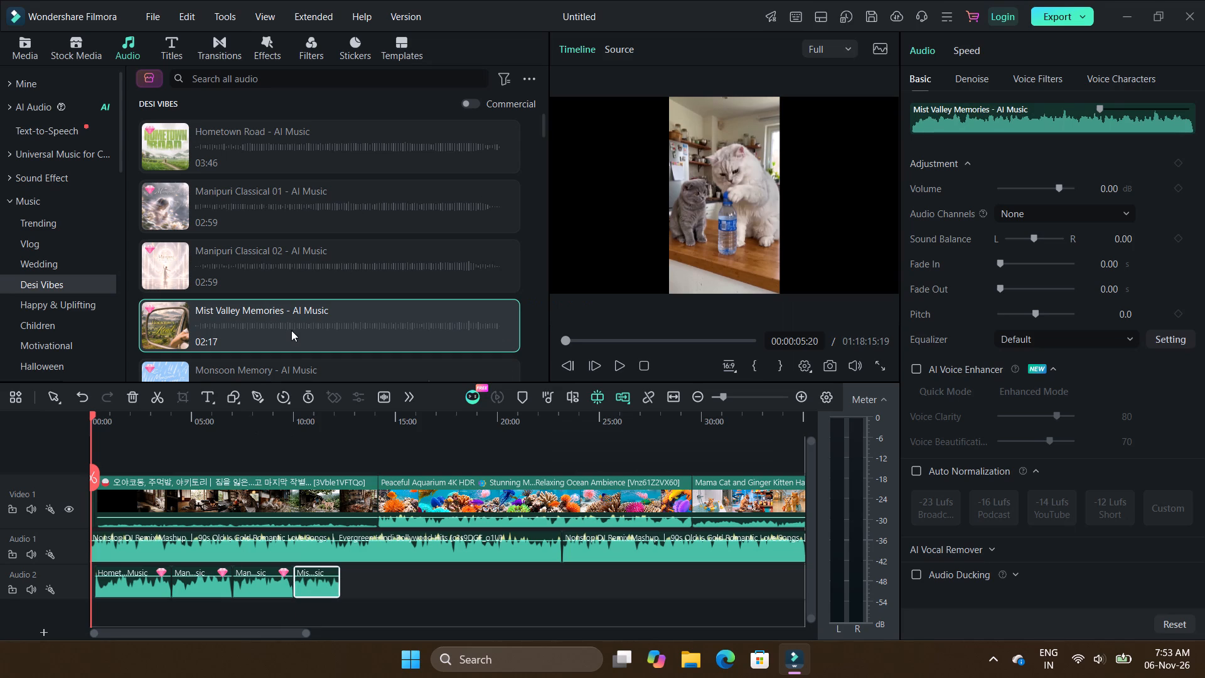
Add Rain Returns You Return from Desi Vibes directly after Mist Valley Memories on the Audio 2 track.
scroll(291, 326, down, 1)
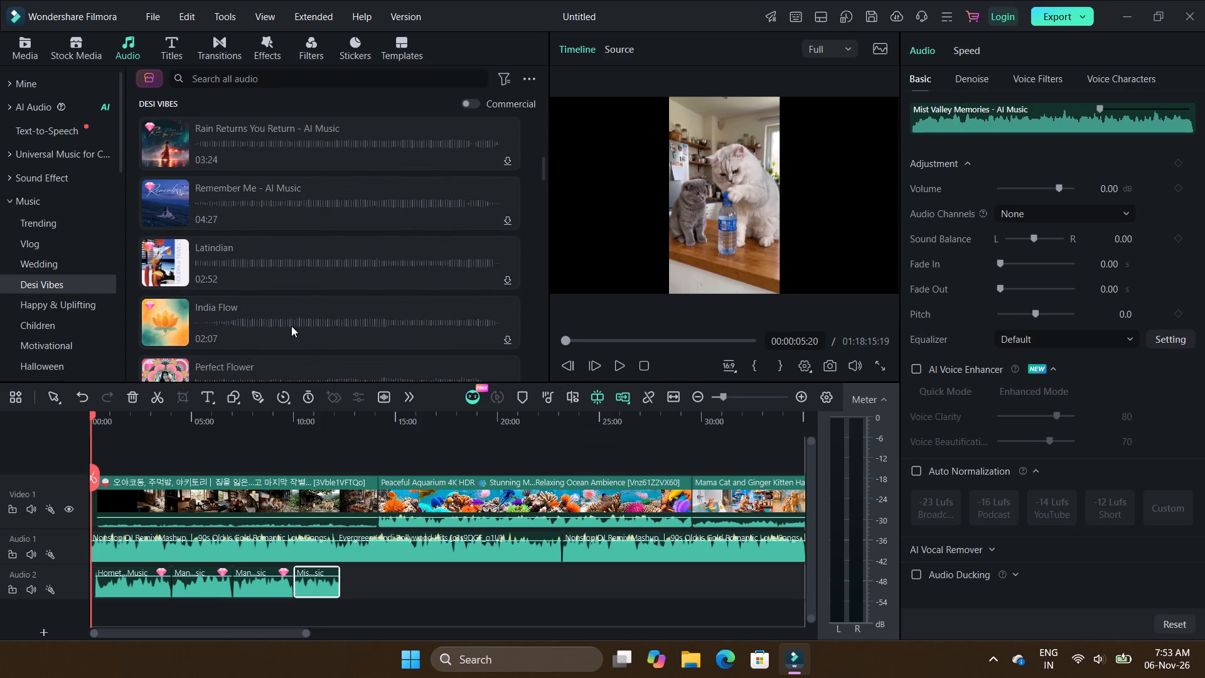
scroll(291, 326, down, 1)
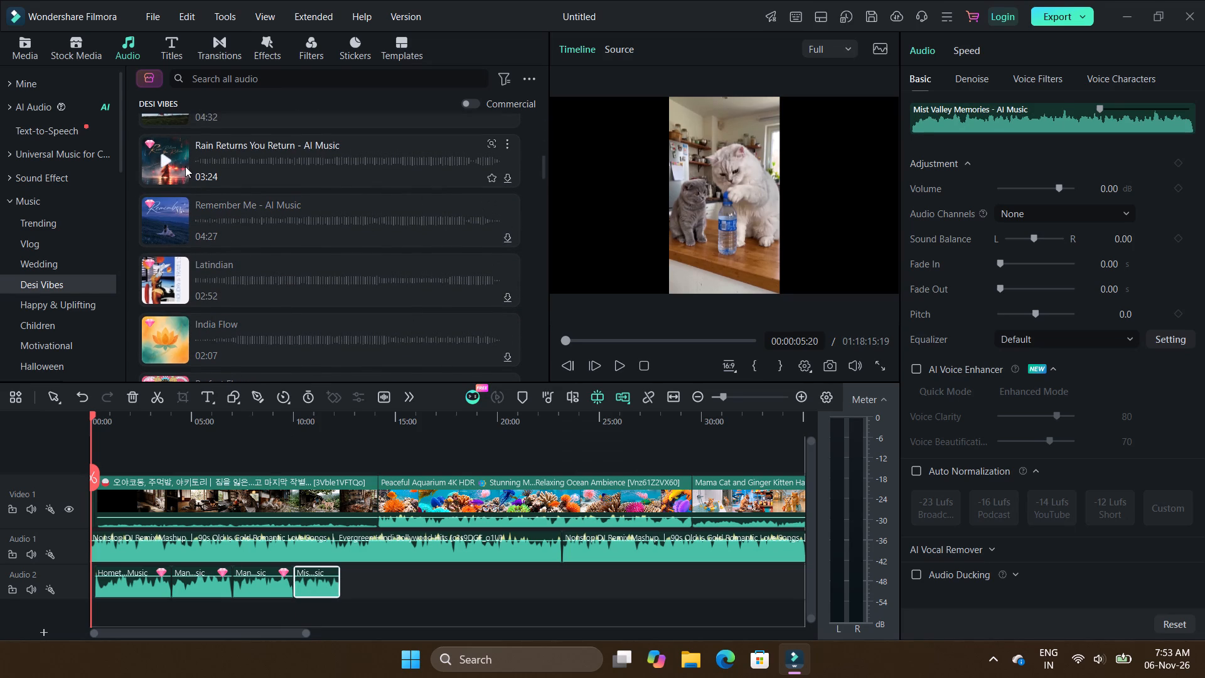
drag(185, 166, 341, 571)
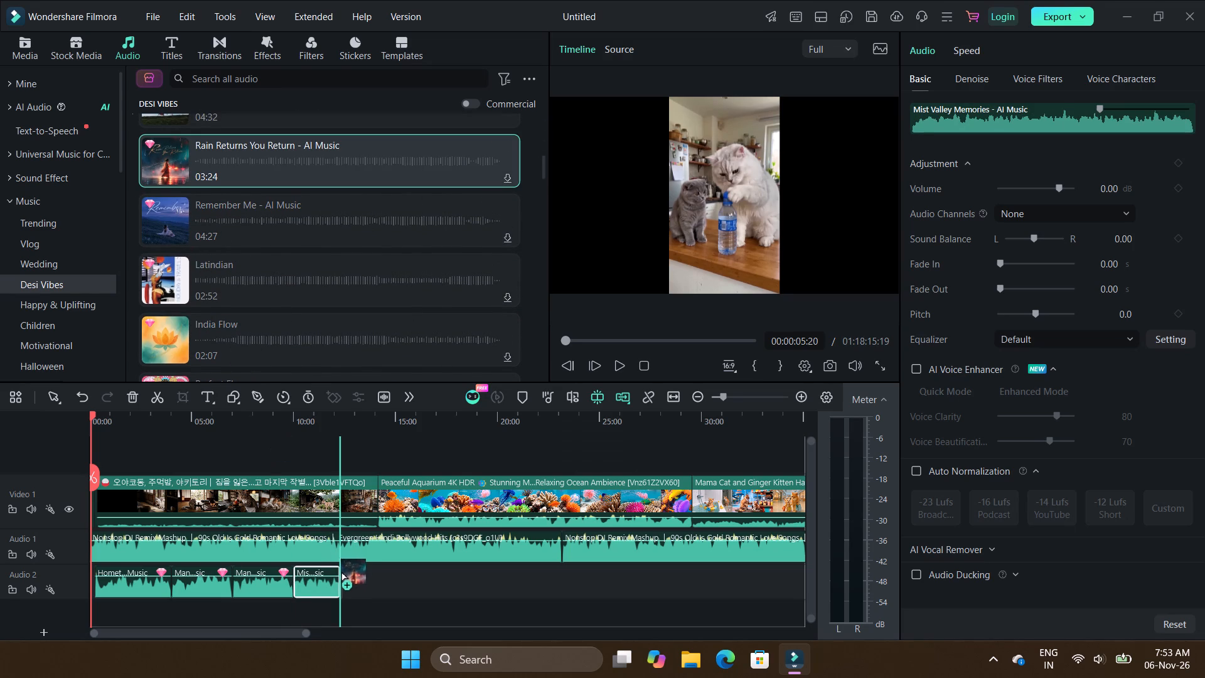
drag(341, 571, 341, 577)
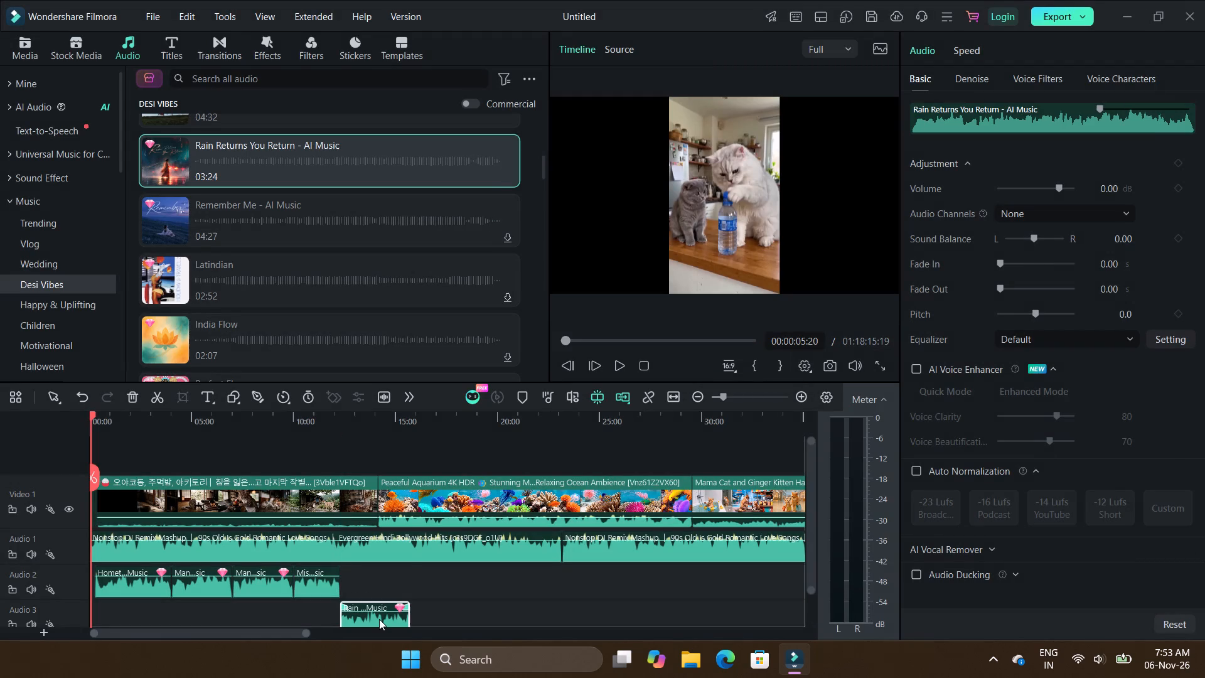
drag(379, 619, 379, 584)
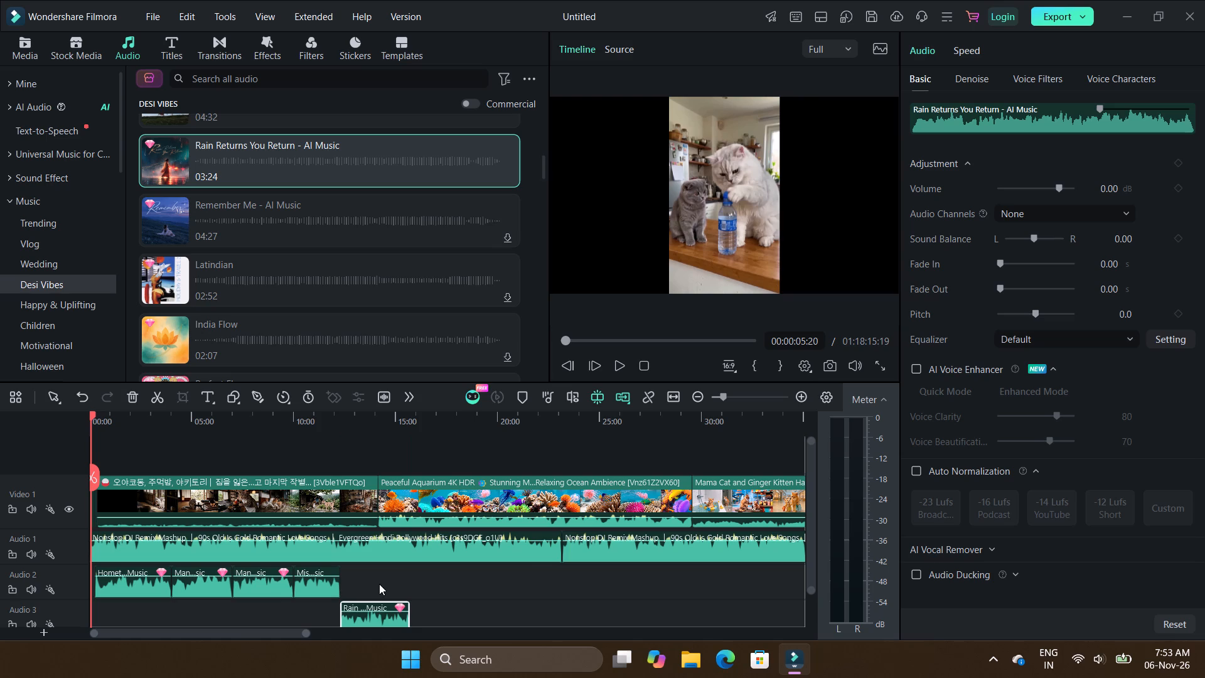
drag(376, 616, 378, 591)
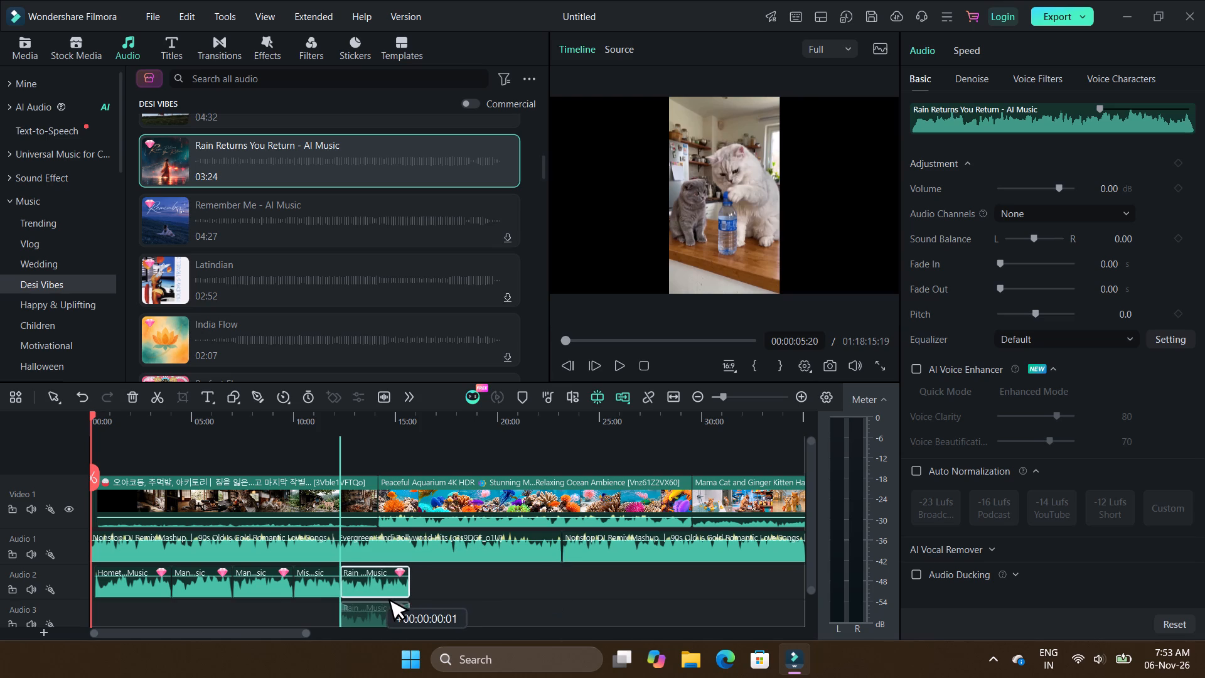
drag(378, 591, 378, 593)
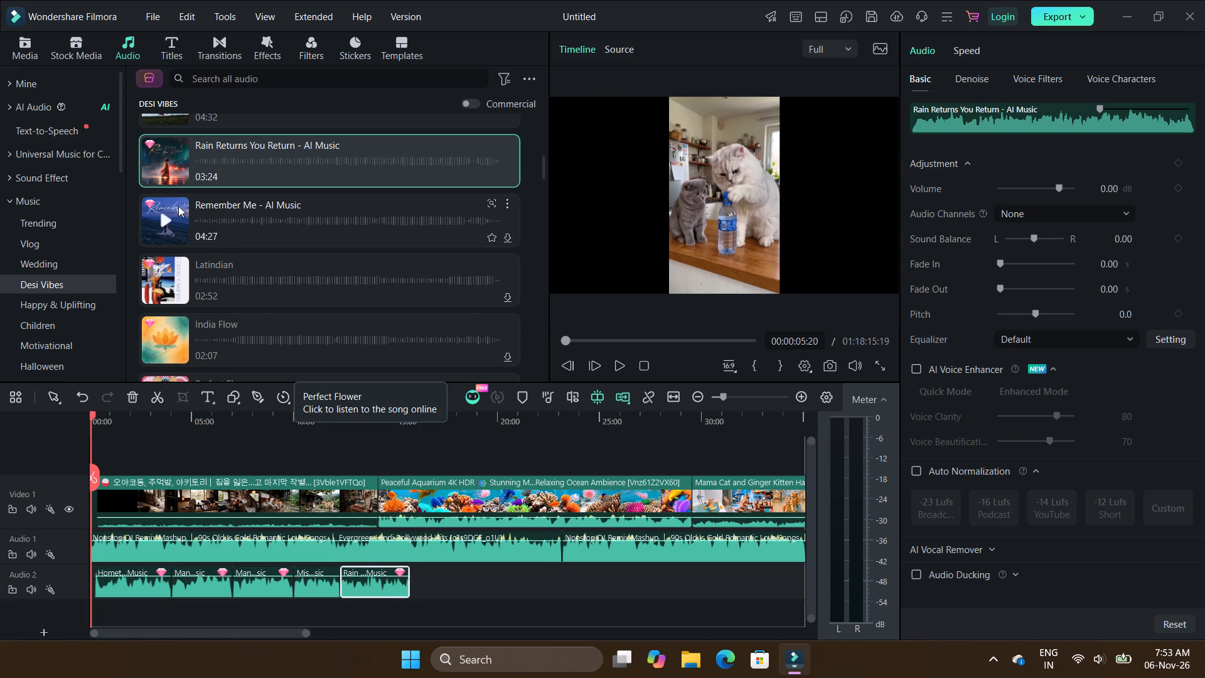
Append Remember Me and Latindian to the Audio 2 track, following Rain Returns You Return.
drag(177, 206, 432, 583)
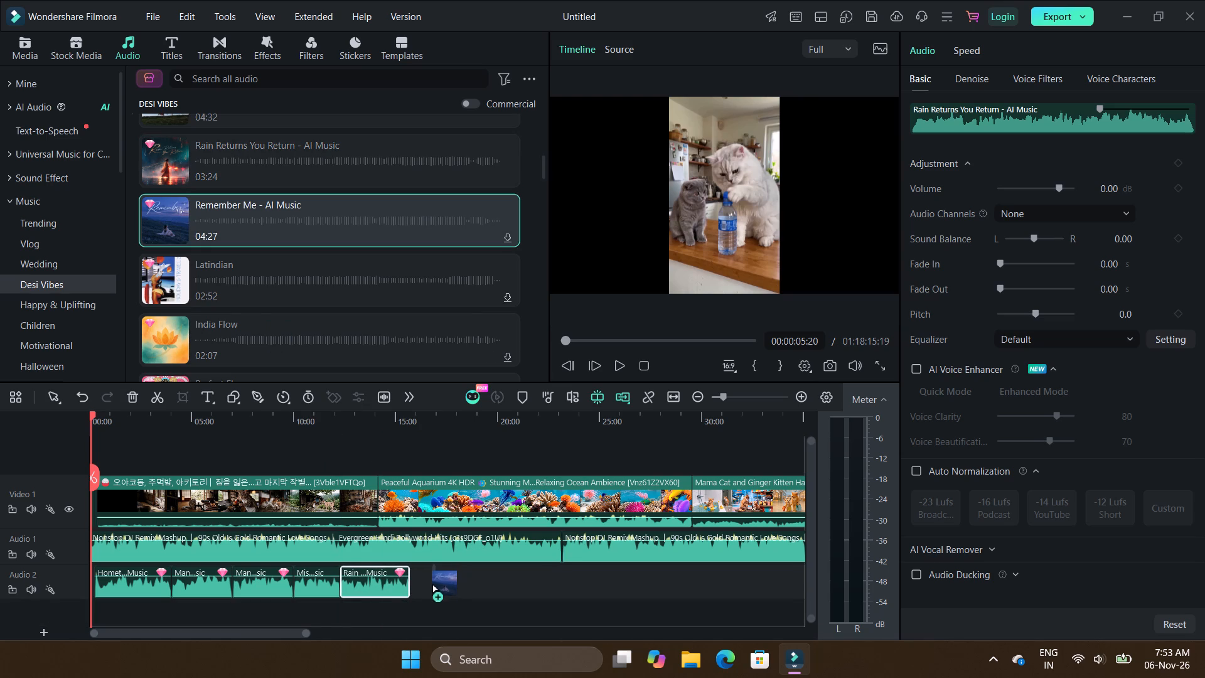
drag(432, 583, 410, 580)
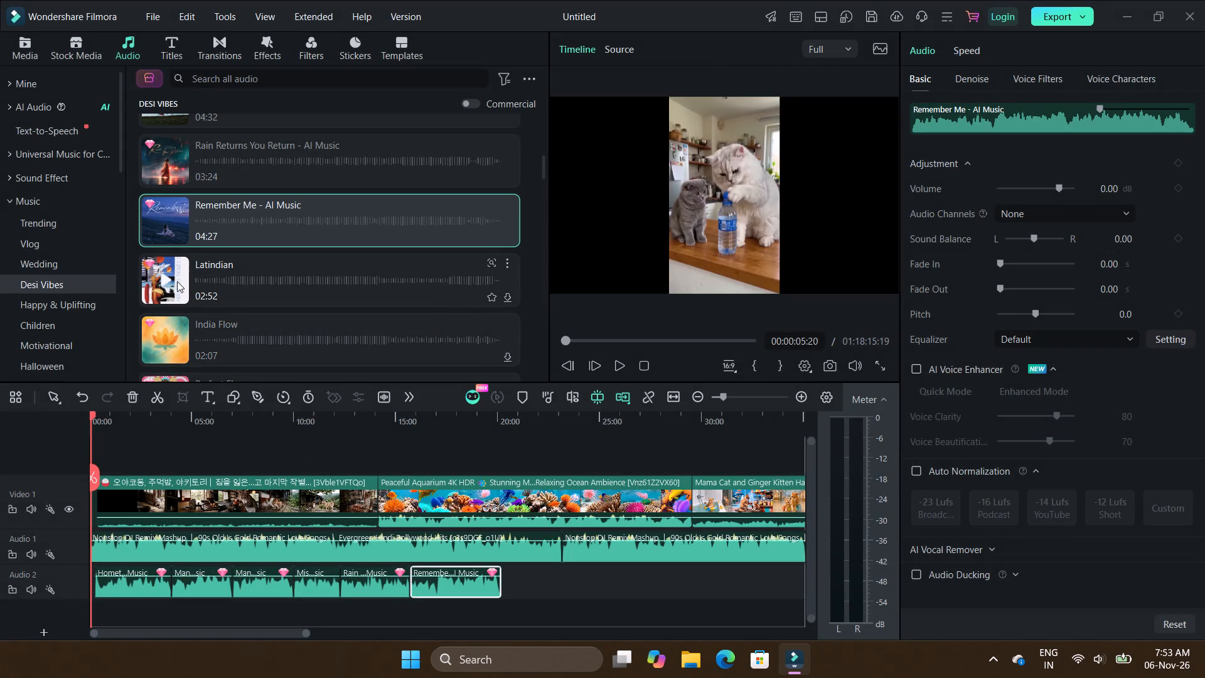
drag(175, 277, 508, 595)
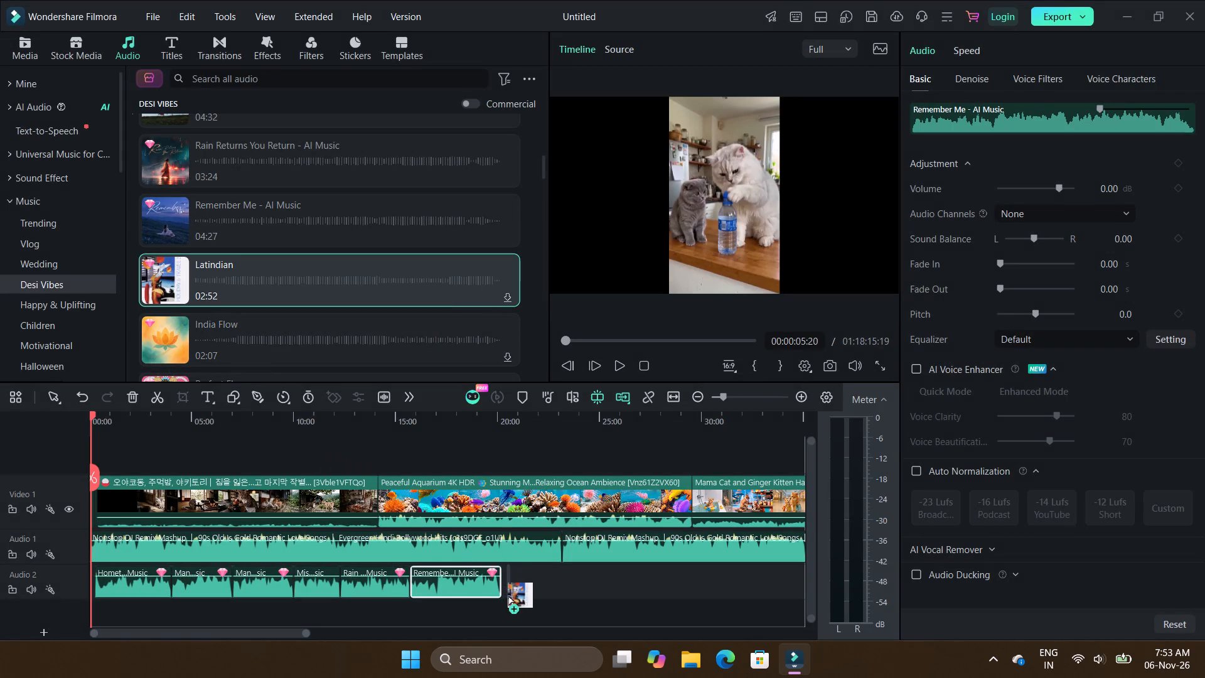
drag(508, 595, 504, 579)
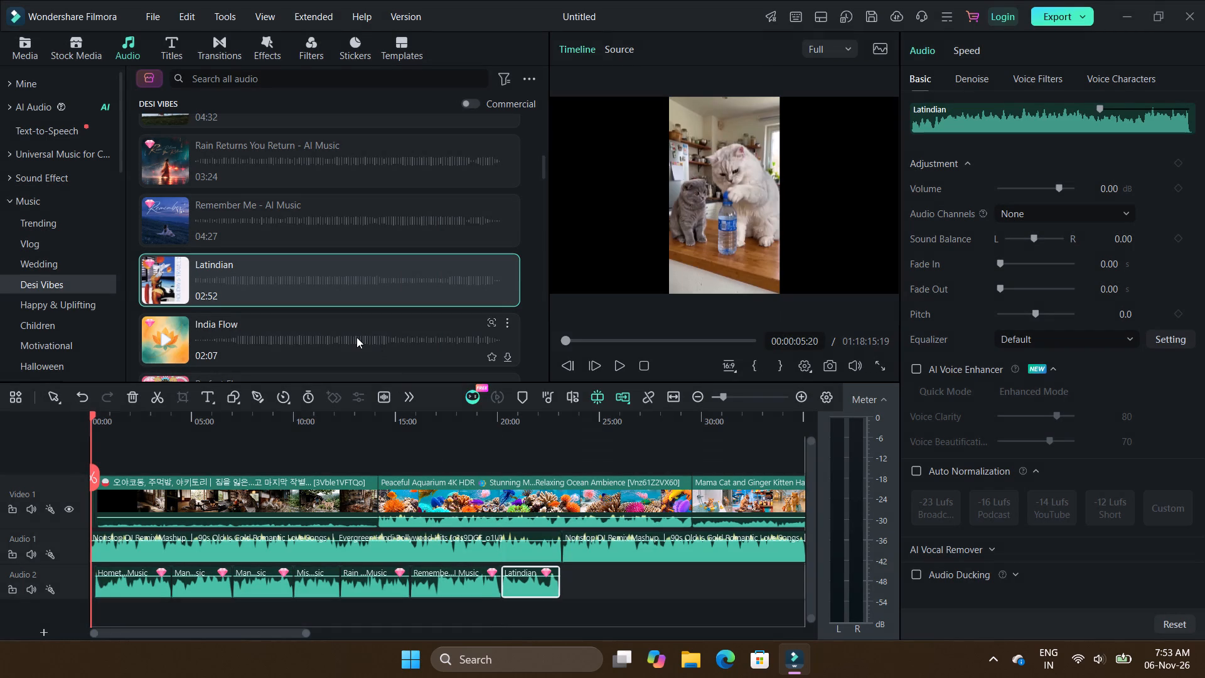
Place Karma Yoga from the Desi Vibes music after Latindian on the Audio 2 track.
scroll(356, 337, down, 1)
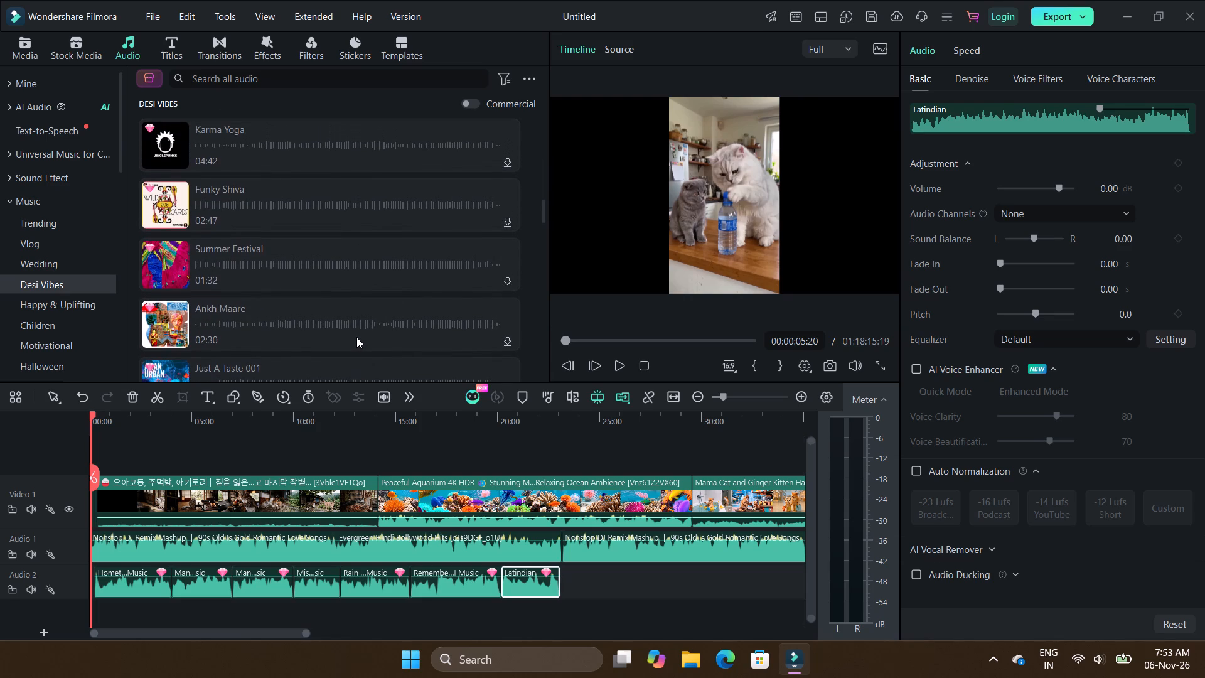
scroll(356, 337, down, 1)
drag(175, 150, 556, 556)
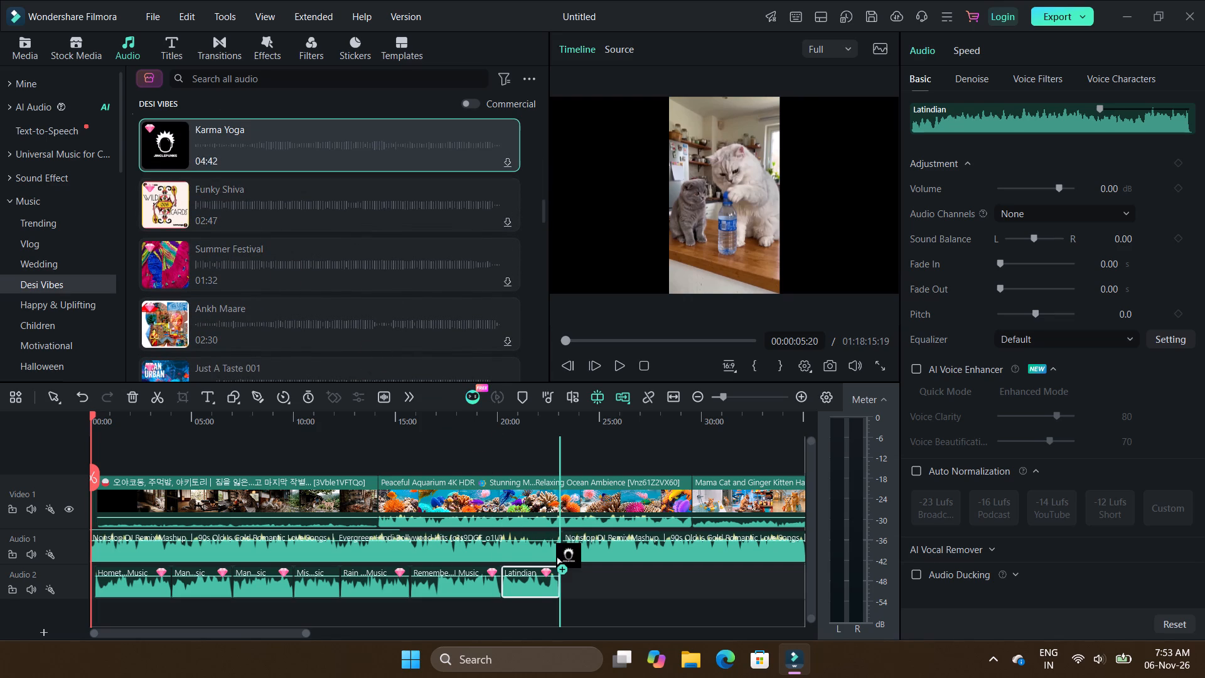
drag(556, 556, 562, 578)
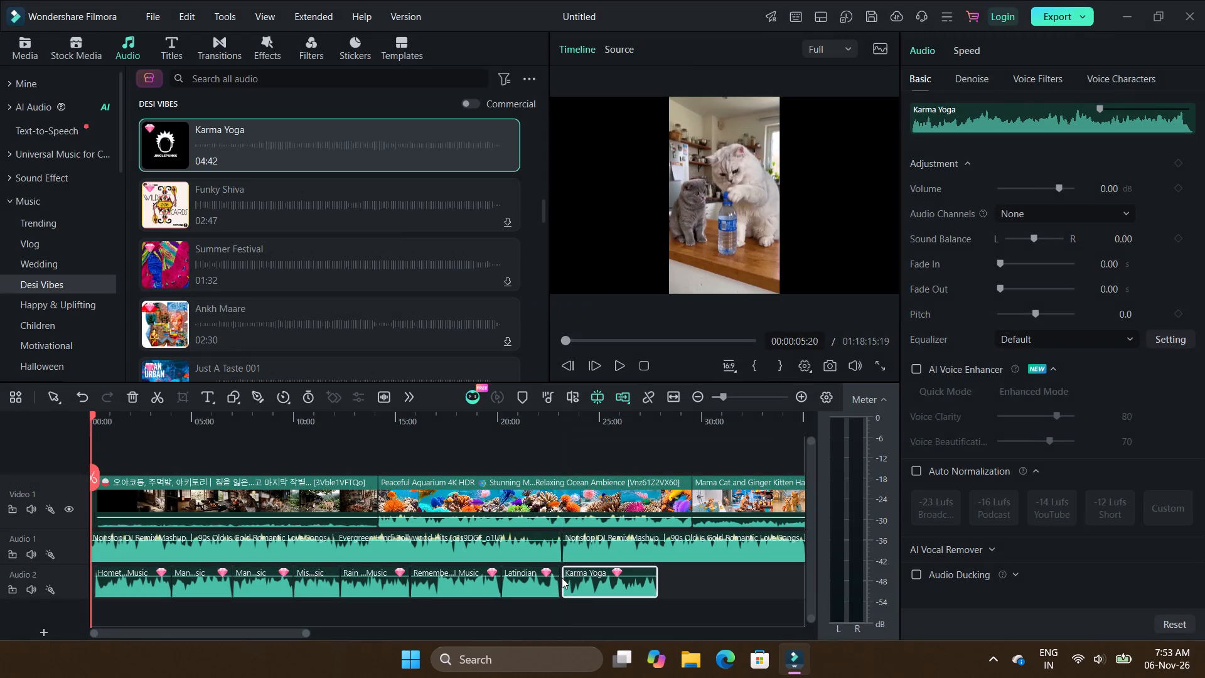
Add Mandir Mist from the Desi Vibes music directly after Karma Yoga on the Audio 2 track.
scroll(434, 313, down, 1)
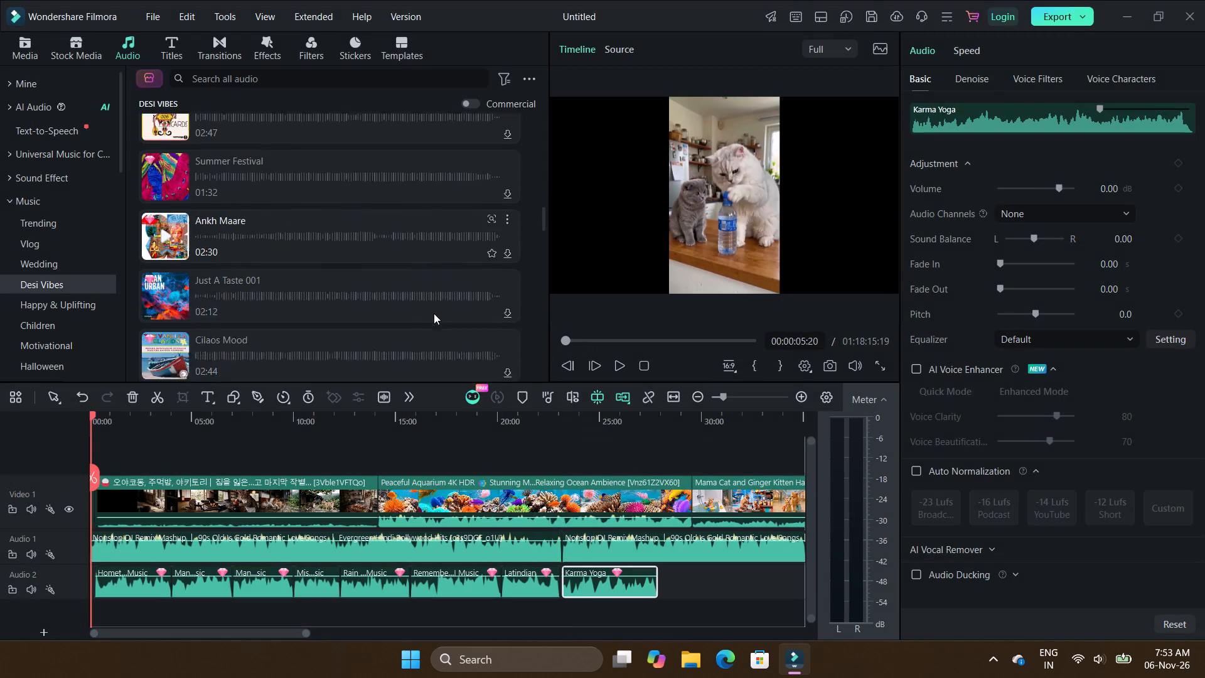
scroll(434, 313, down, 1)
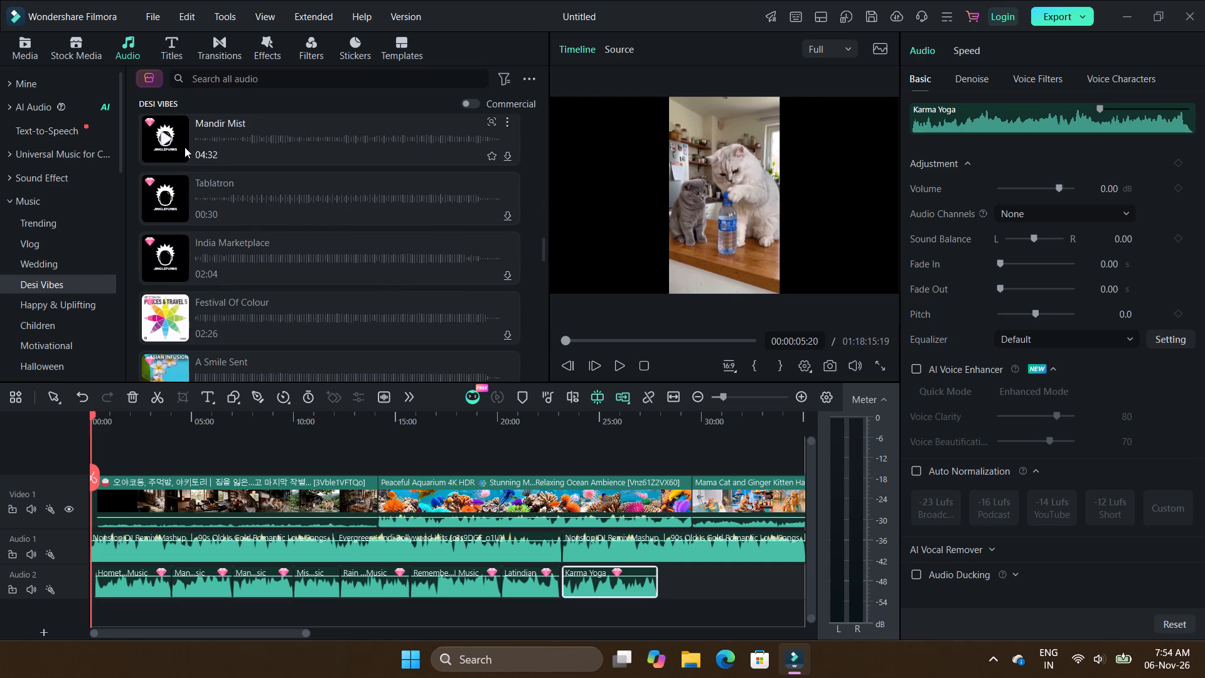
drag(185, 147, 599, 532)
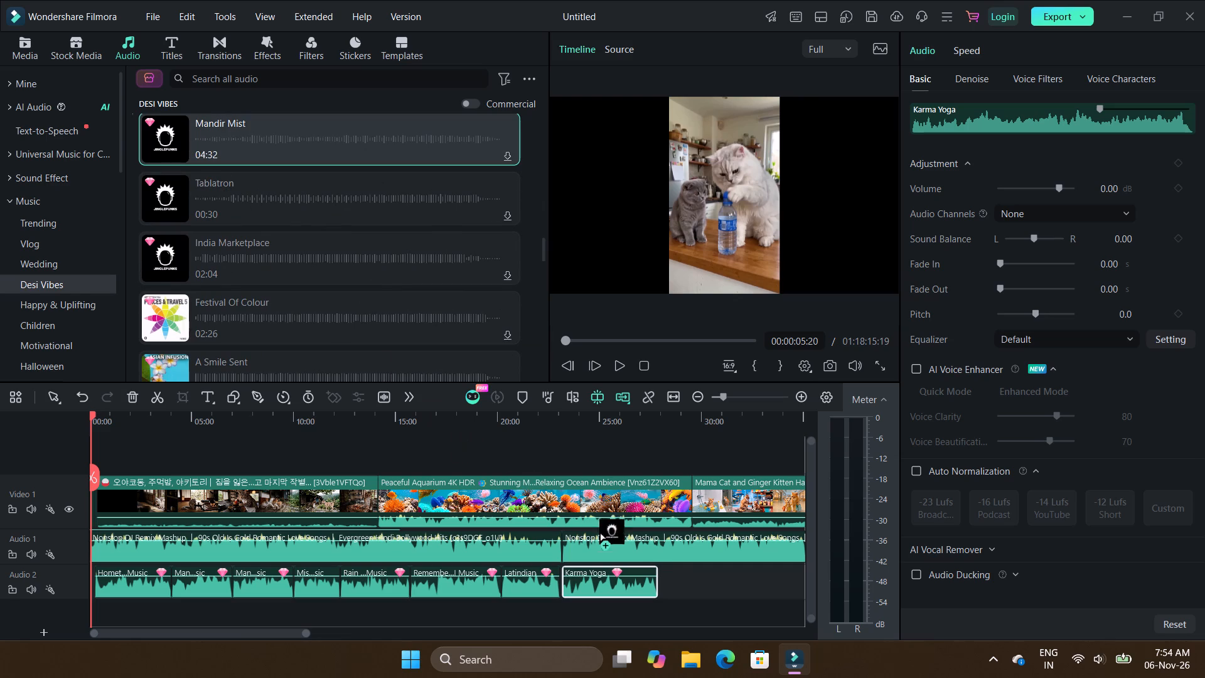
drag(599, 532, 661, 580)
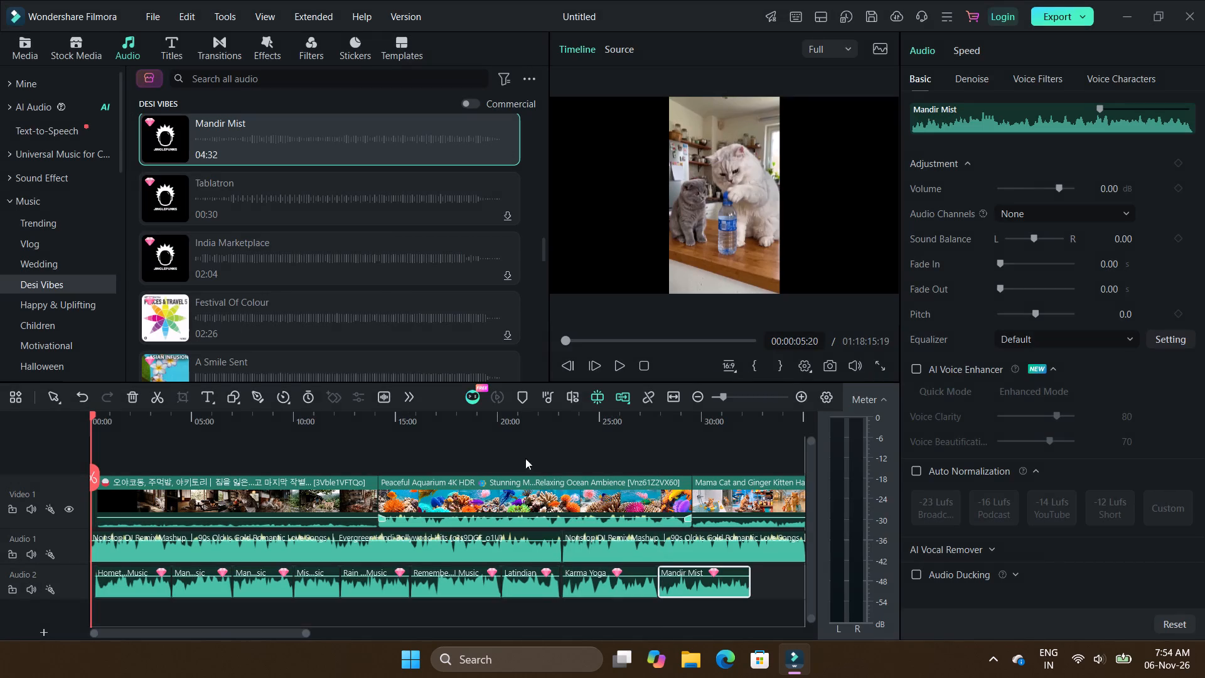
Append the song A Smile Sent right after Mandir Mist on the Audio 2 track.
scroll(388, 318, down, 1)
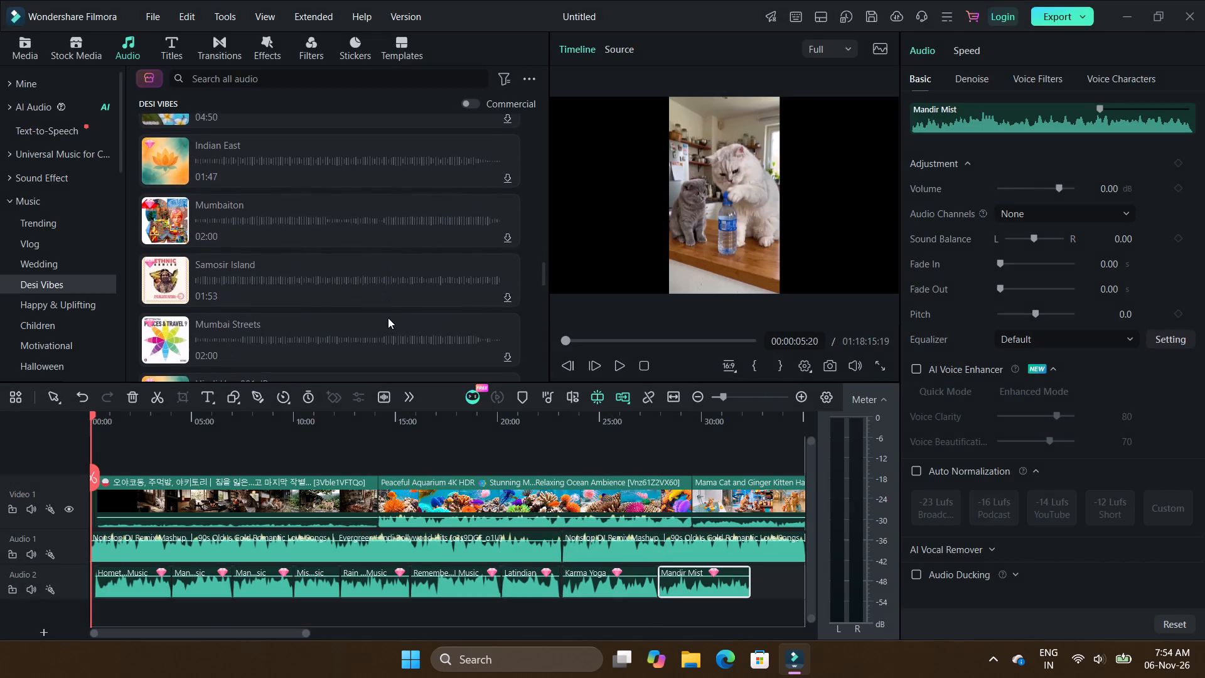
scroll(388, 318, down, 1)
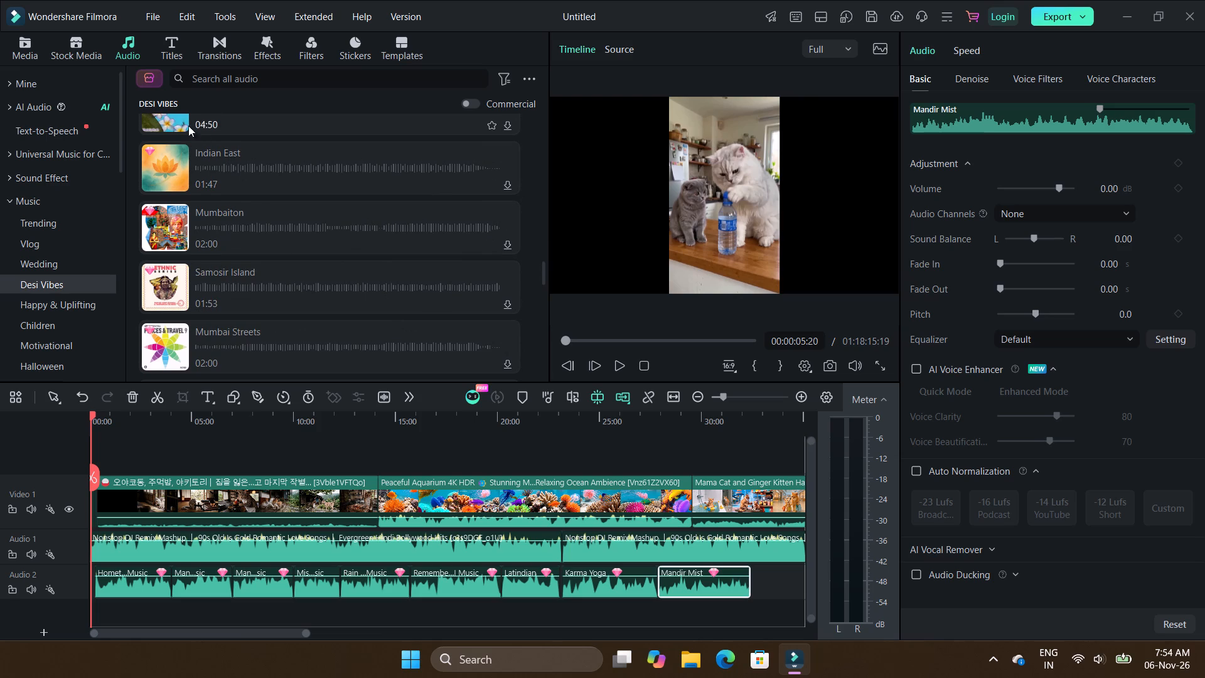
drag(171, 116, 456, 421)
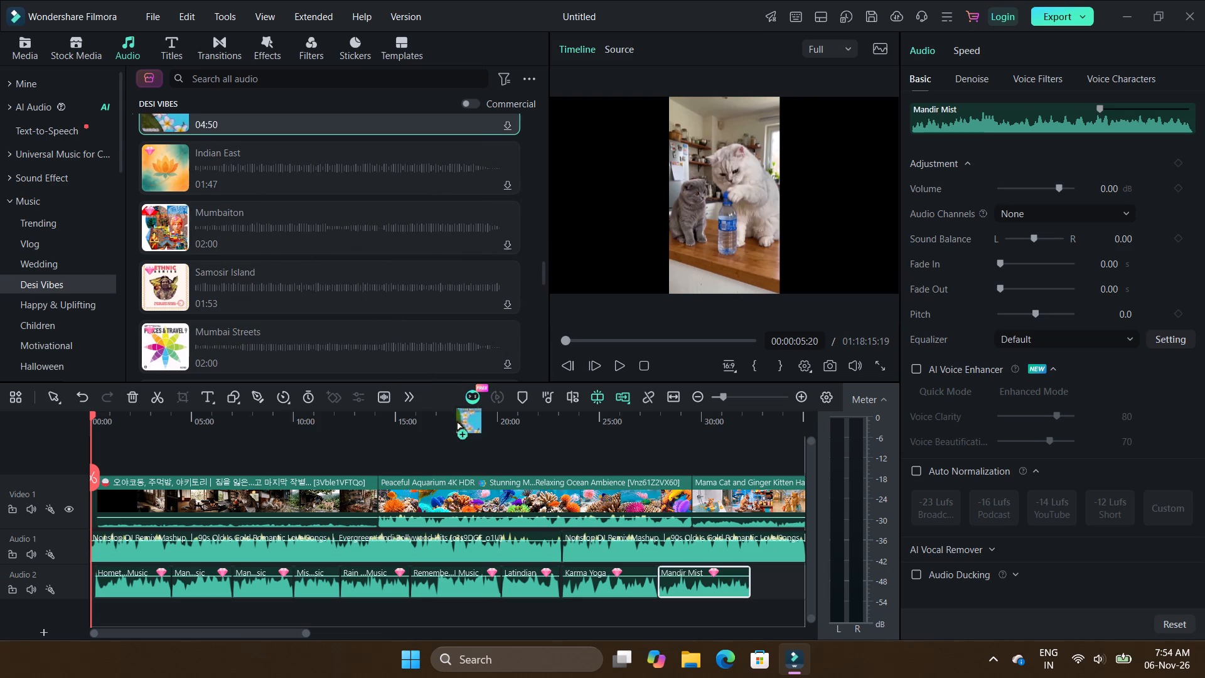
drag(456, 421, 756, 579)
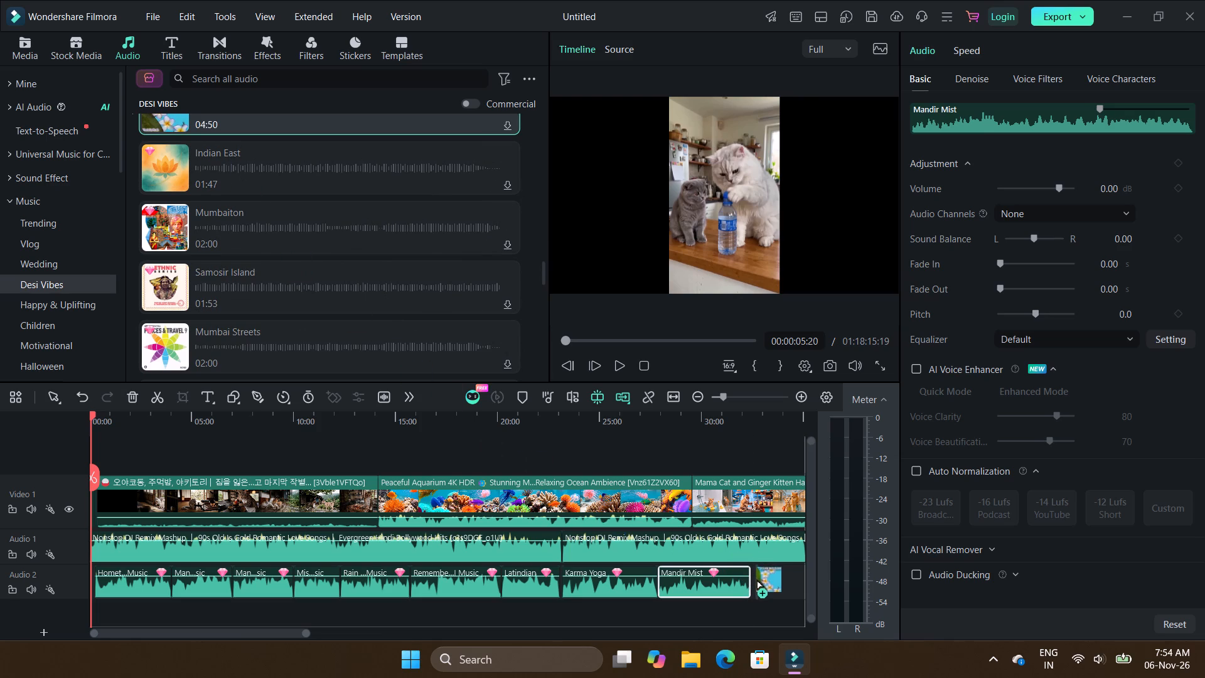
drag(756, 579, 754, 579)
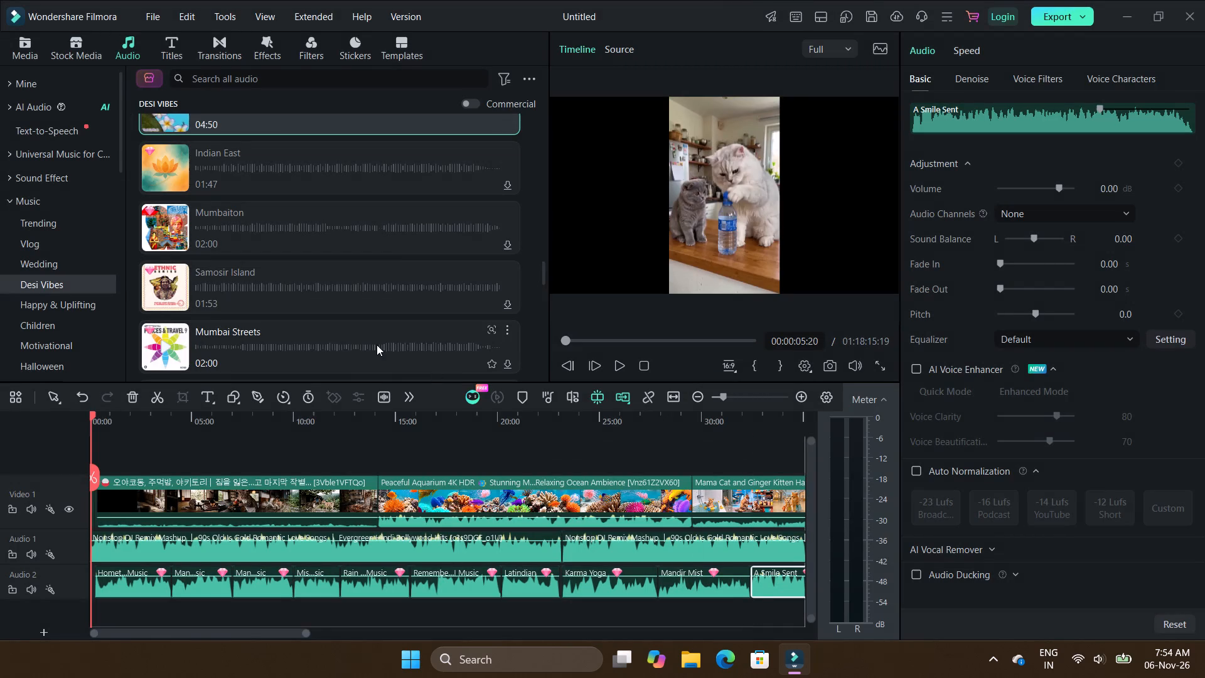
Append Run Run Preparation from the Children music right after A Smile Sent on the Audio 2 track.
scroll(377, 345, down, 2)
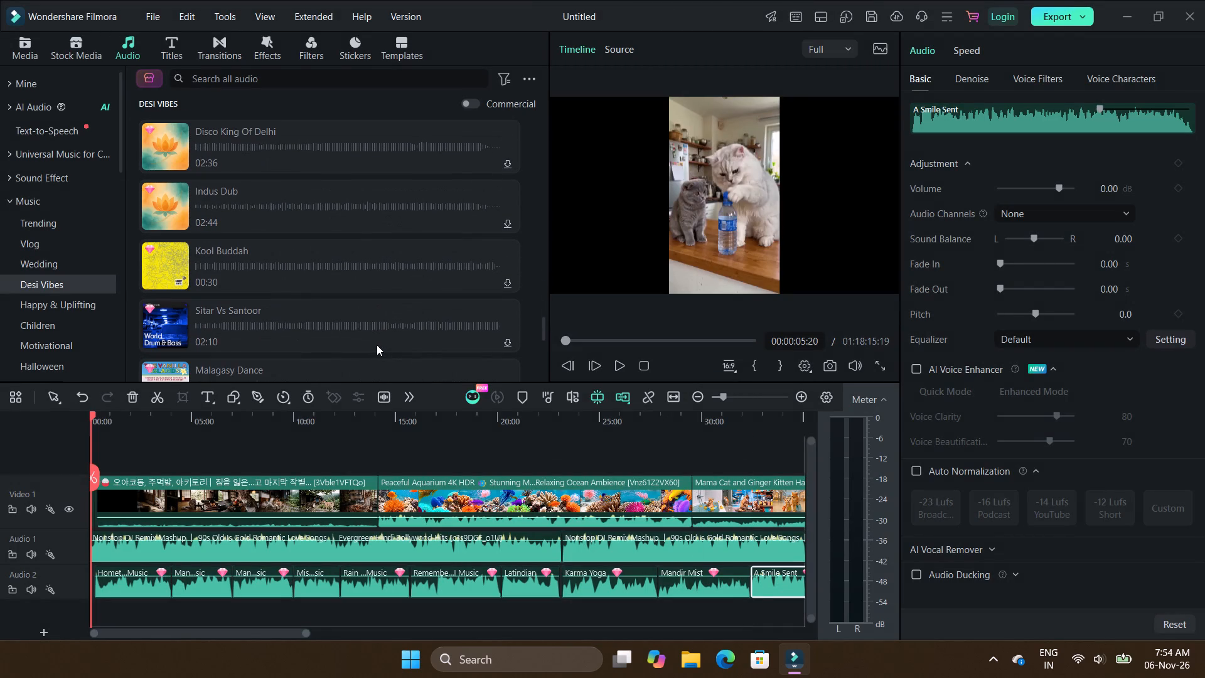
scroll(377, 345, down, 1)
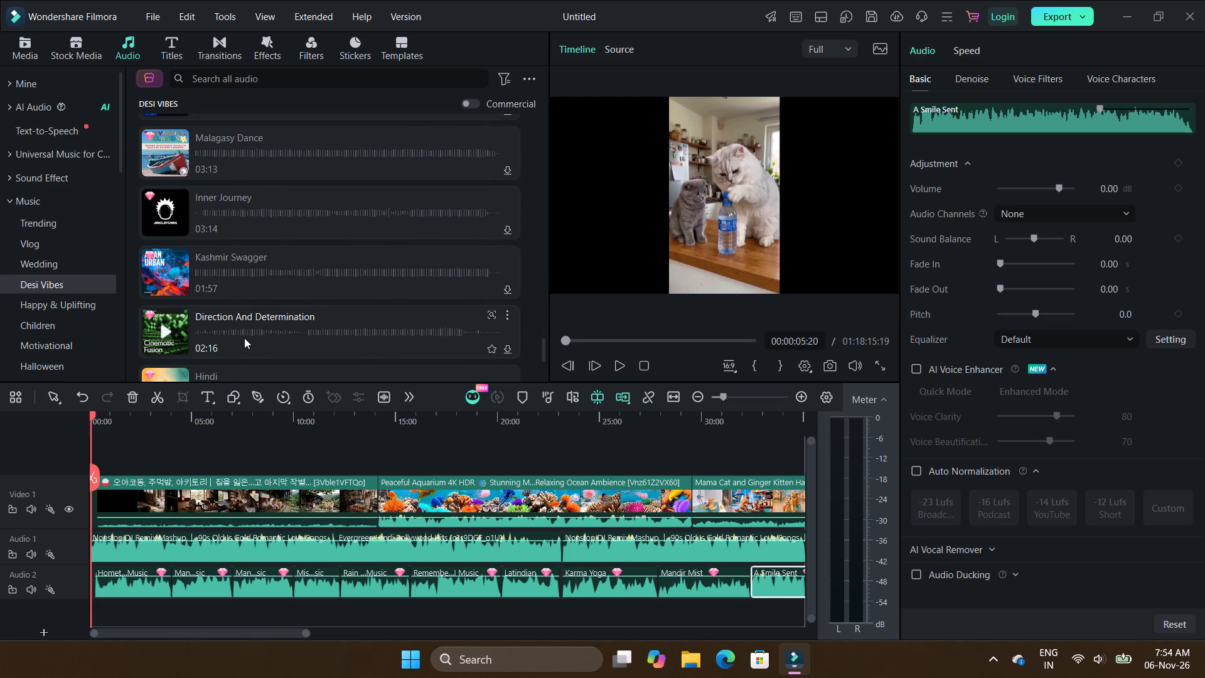
scroll(244, 338, down, 1)
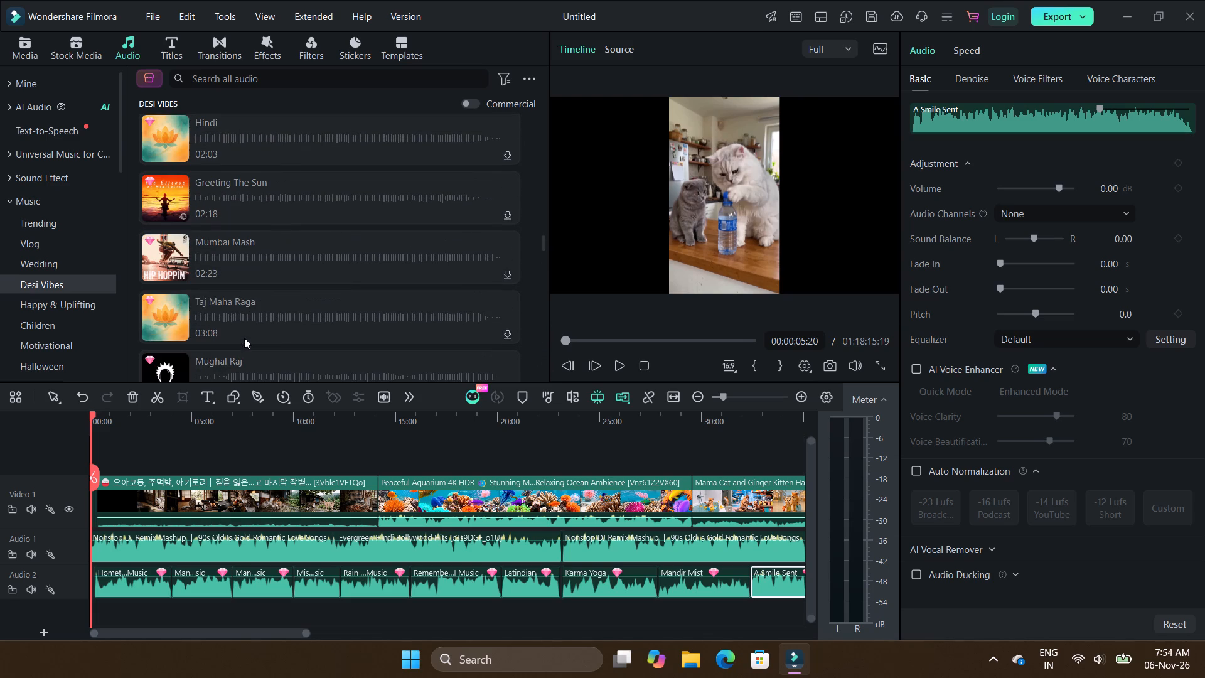
click(49, 327)
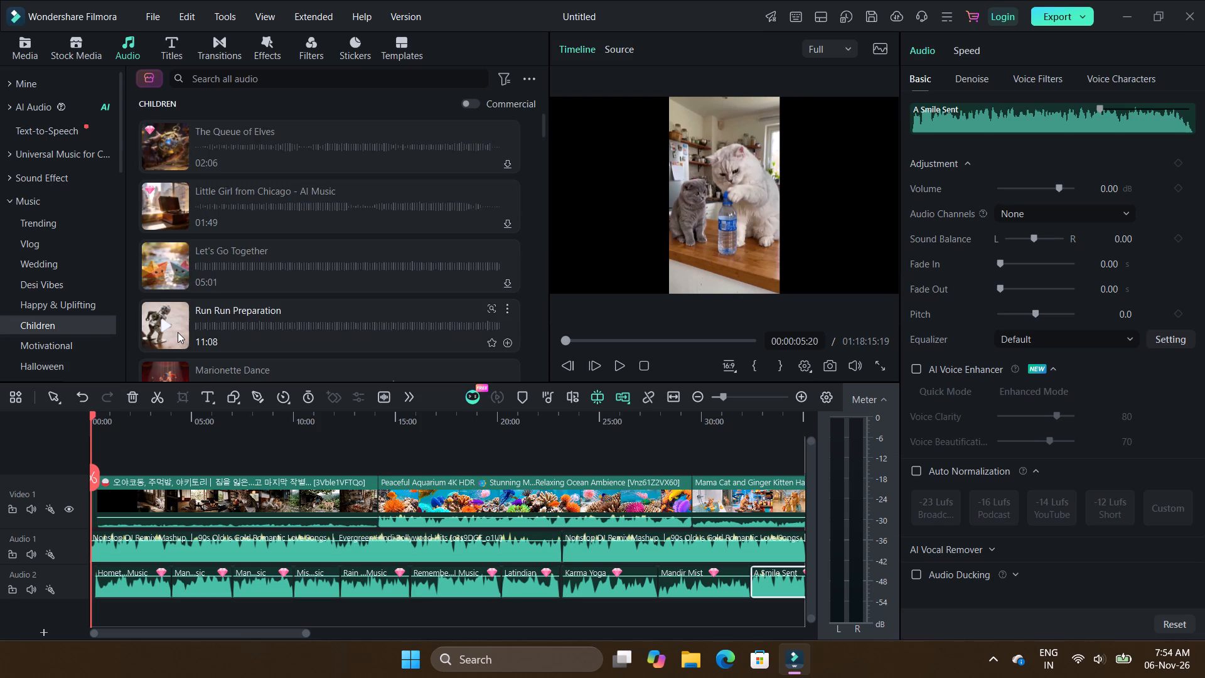
drag(178, 332, 705, 592)
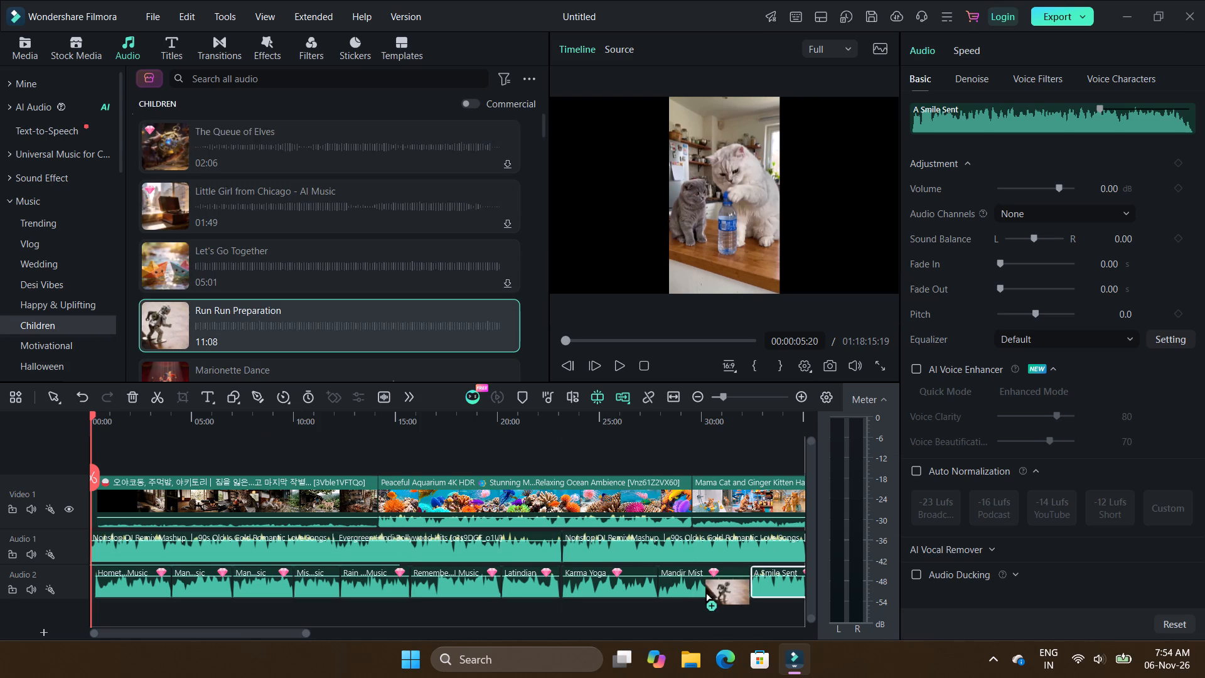
drag(705, 592, 694, 588)
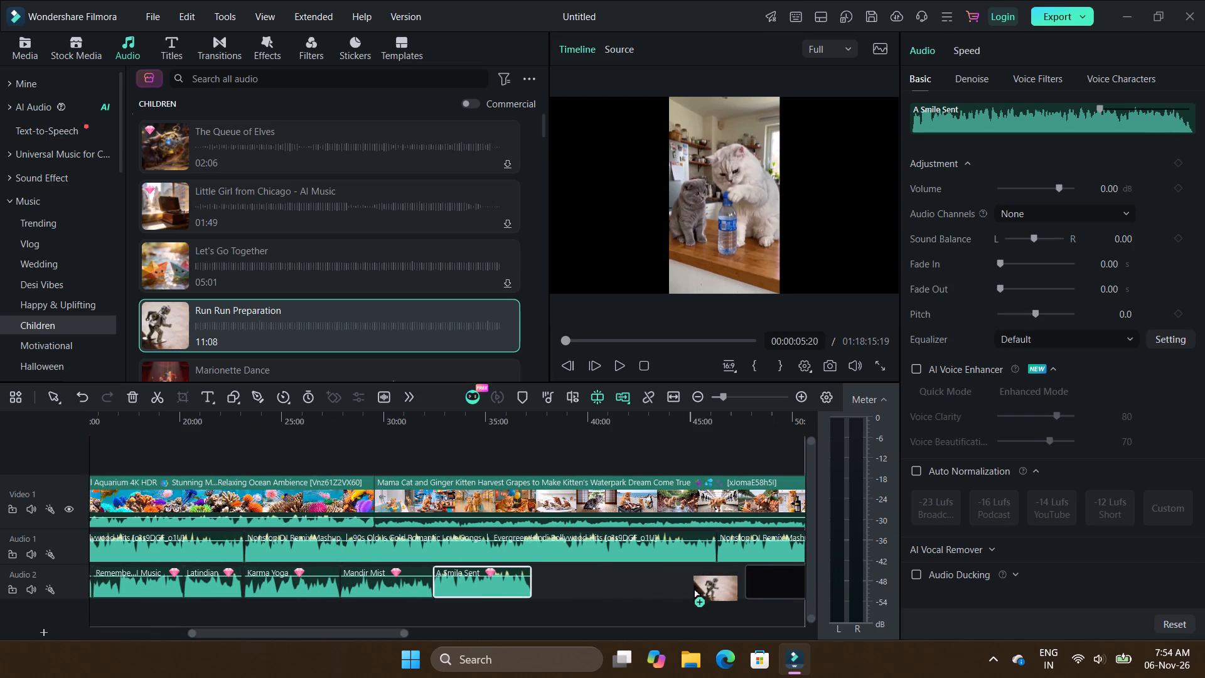
drag(694, 588, 542, 581)
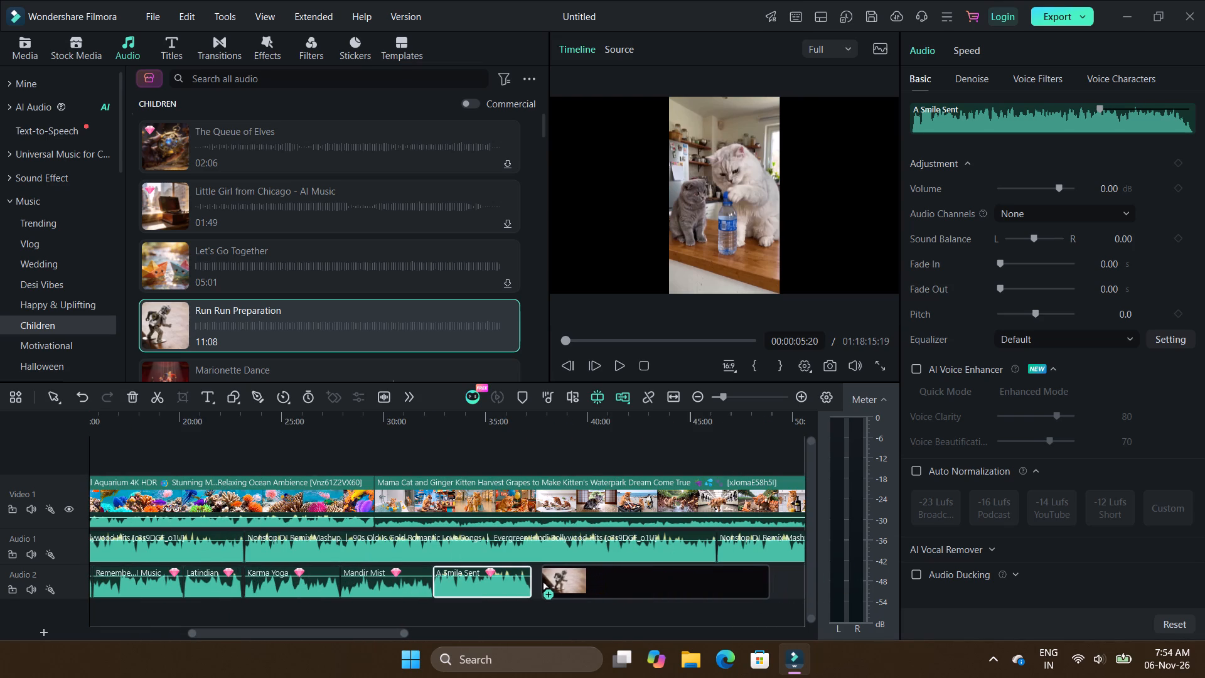
drag(542, 581, 533, 582)
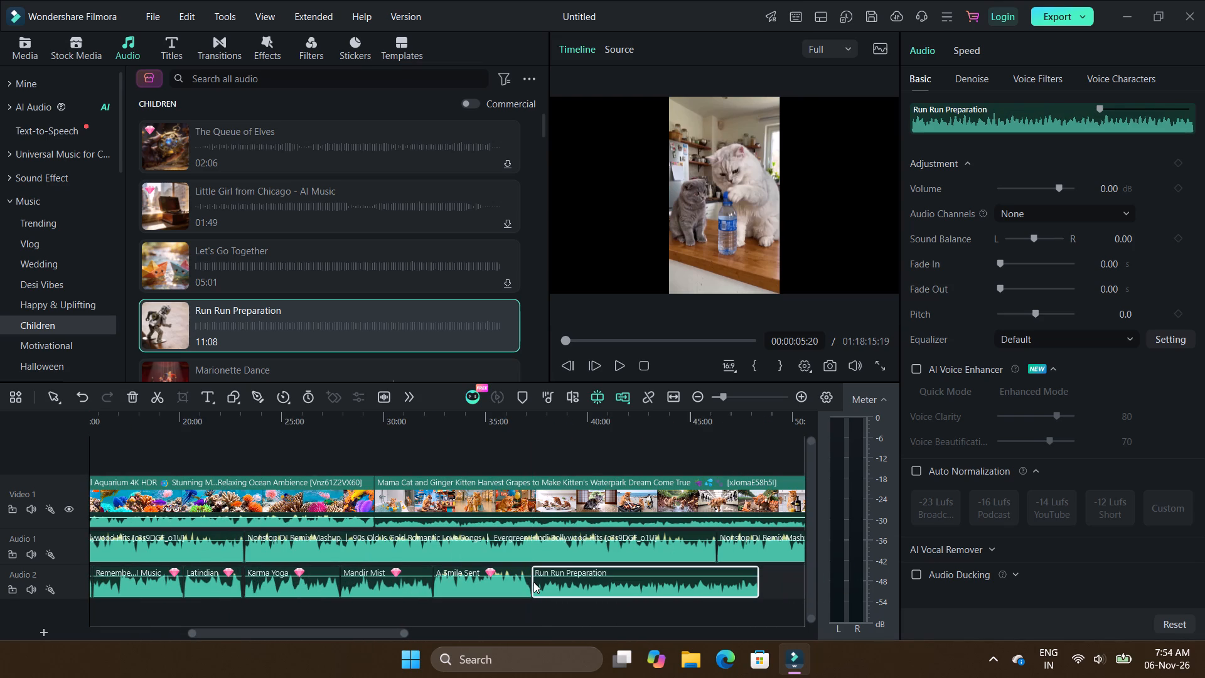
Place Owl's Morning Preparation from the Children music on a new Audio 3 track, starting where Run Run Preparation ends.
scroll(363, 329, down, 1)
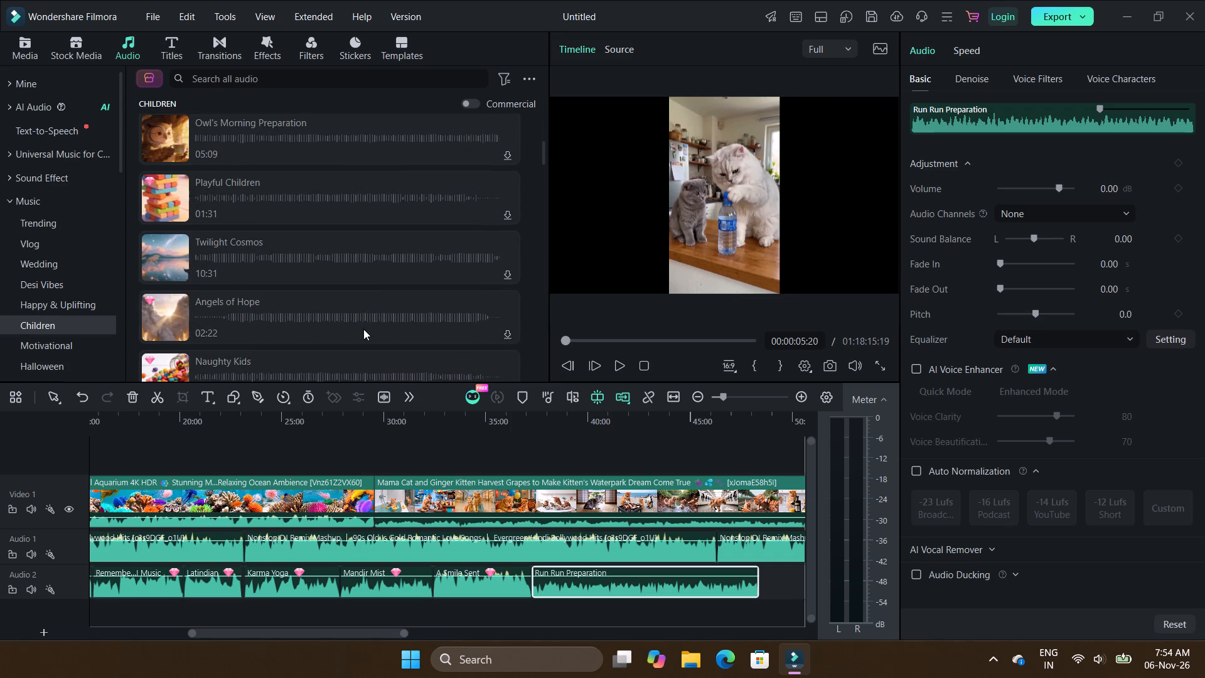
scroll(363, 329, down, 1)
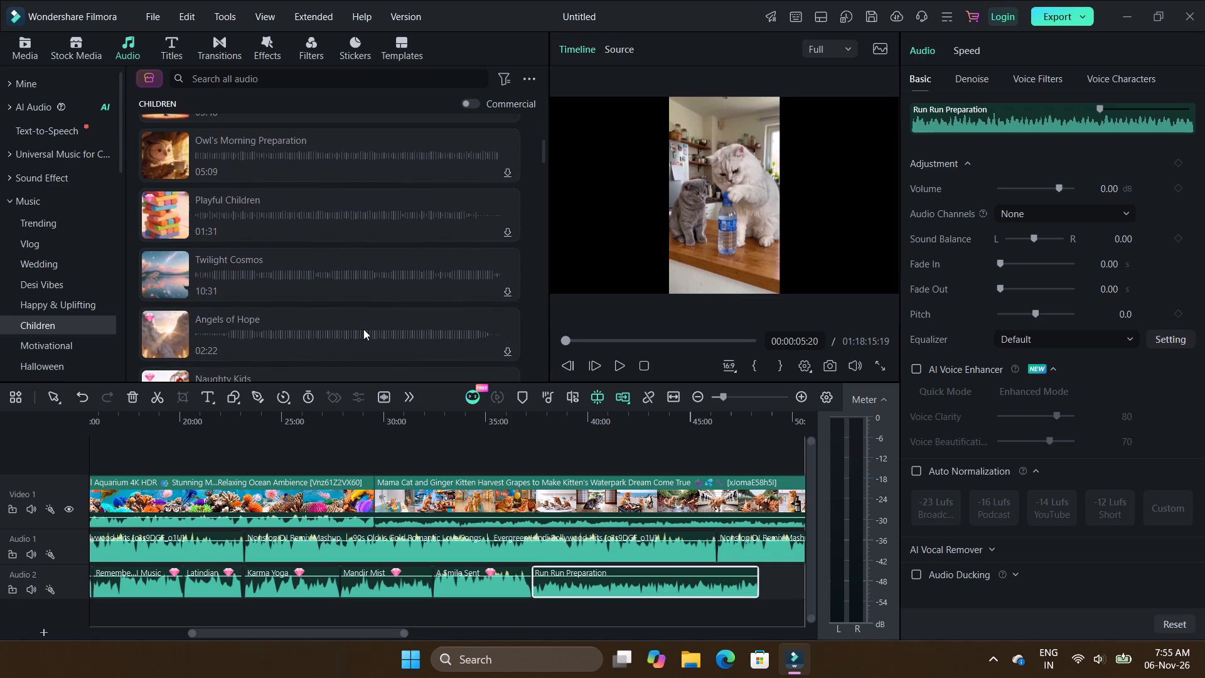
drag(178, 175, 757, 576)
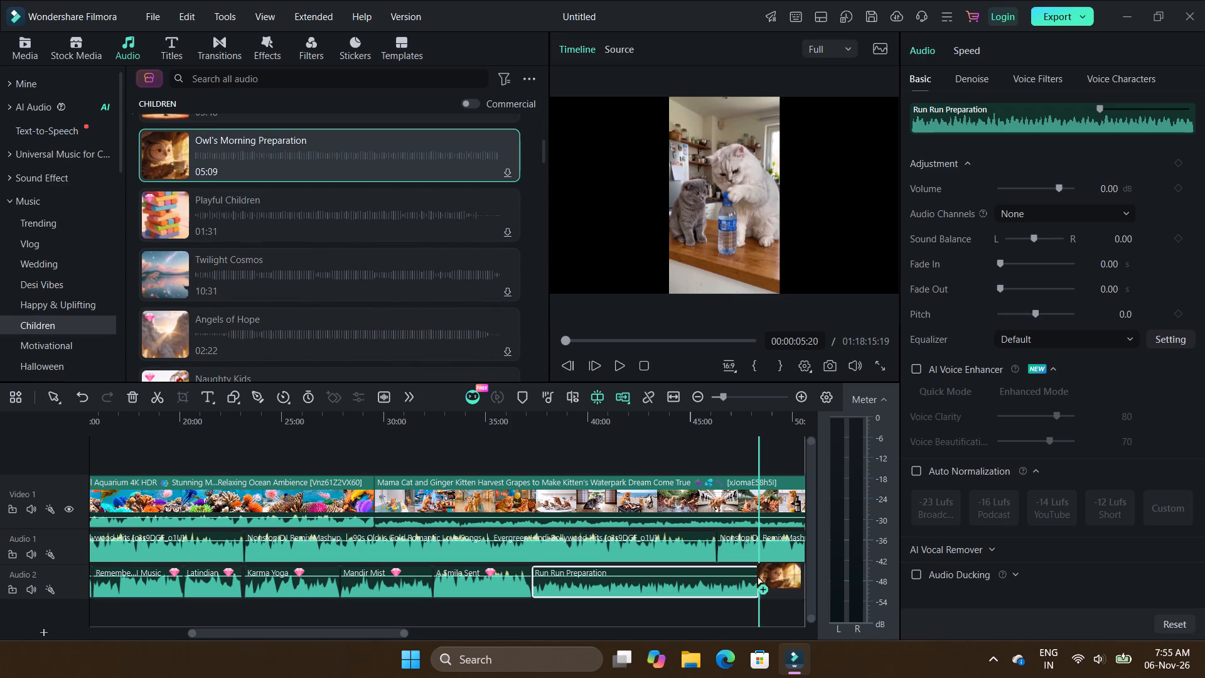
drag(757, 576, 760, 580)
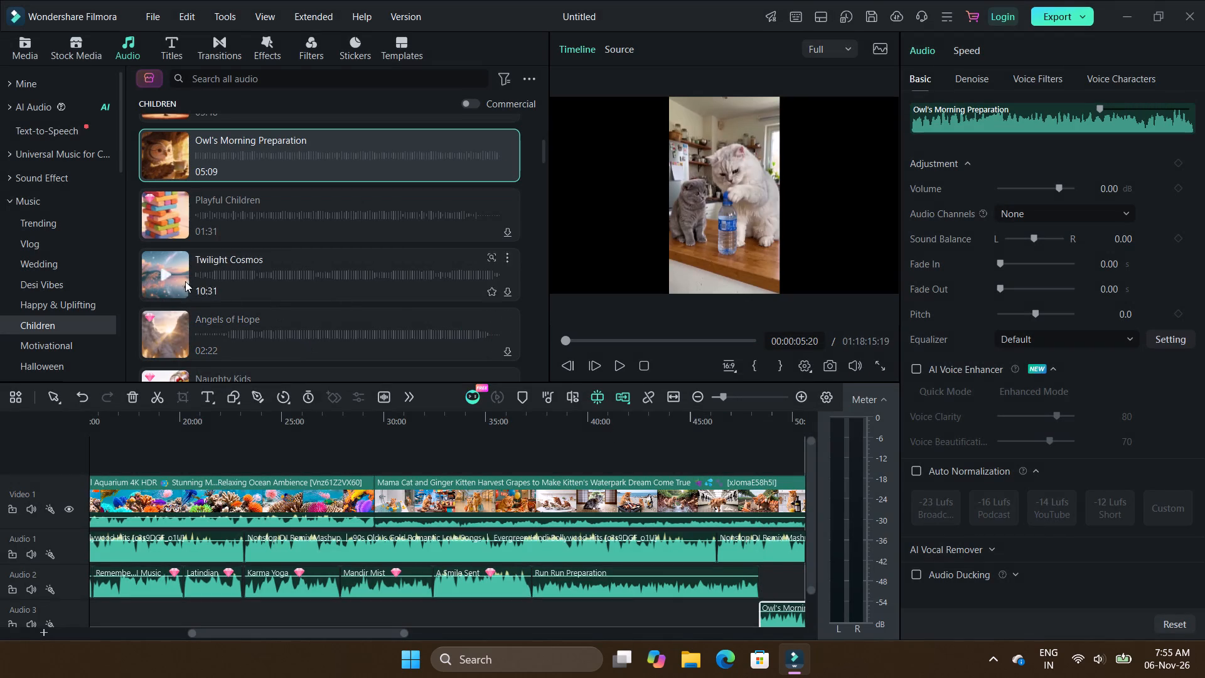
Add Twilight Cosmos from the Children music to the Audio 3 track, a short gap after Owl's Morning Preparation.
drag(185, 281, 694, 603)
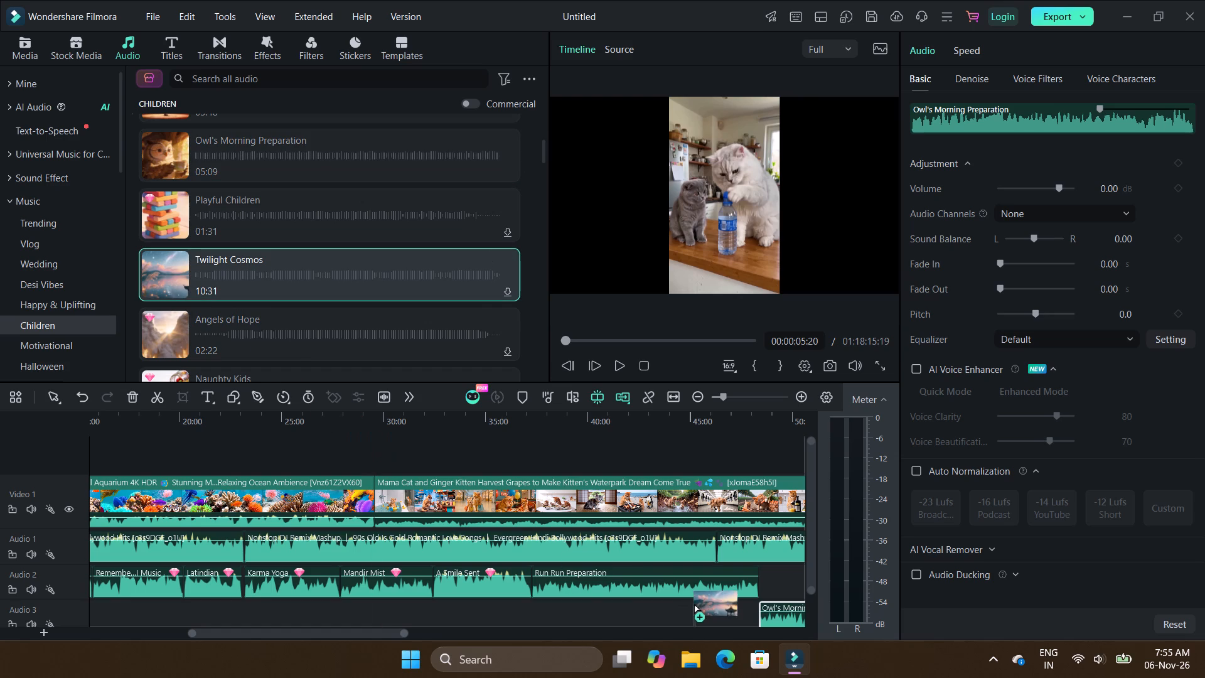
drag(694, 603, 820, 593)
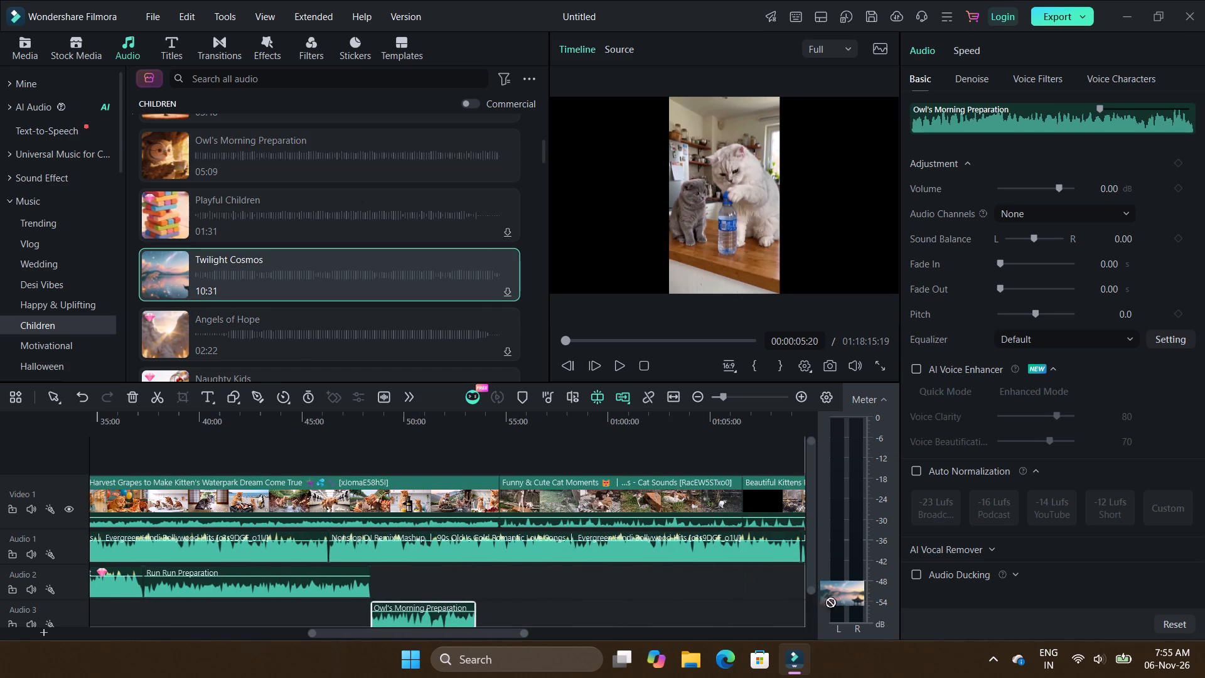
drag(820, 593, 514, 615)
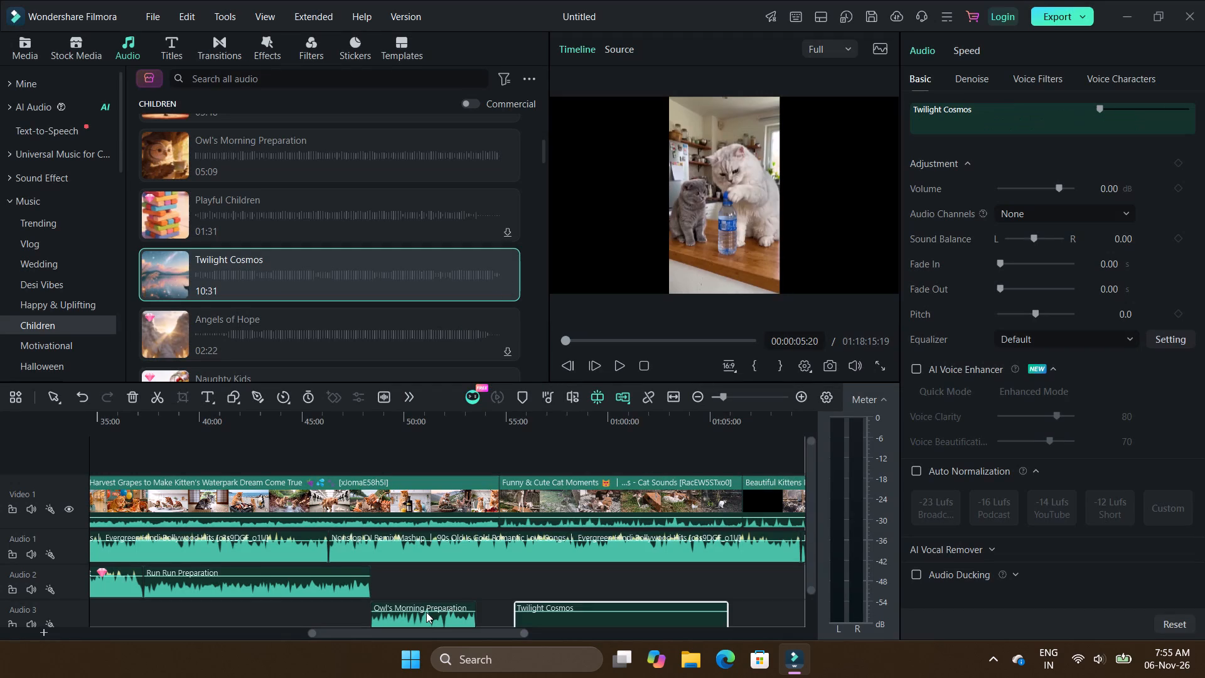
Raise the volume of the Owl's Morning Preparation clip to 20 dB.
drag(426, 612, 420, 578)
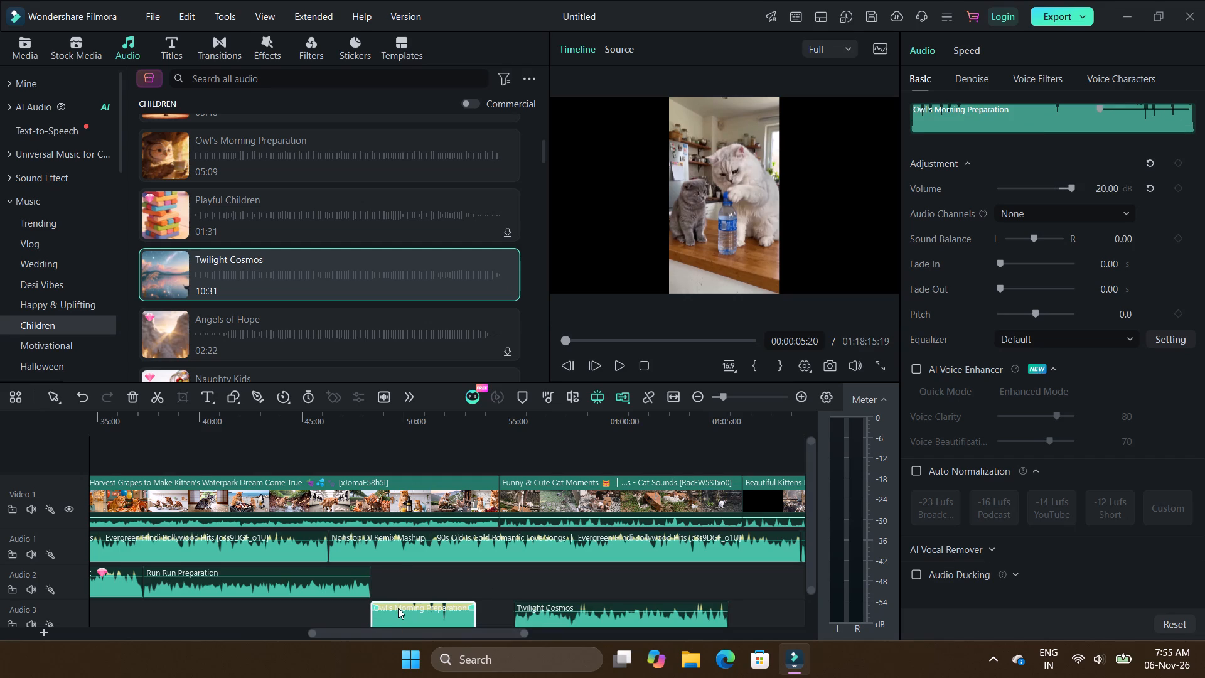
Move Owl's Morning Preparation and Twilight Cosmos from Audio 3 to Audio 2, back to back after Run Run Preparation.
drag(399, 608, 401, 585)
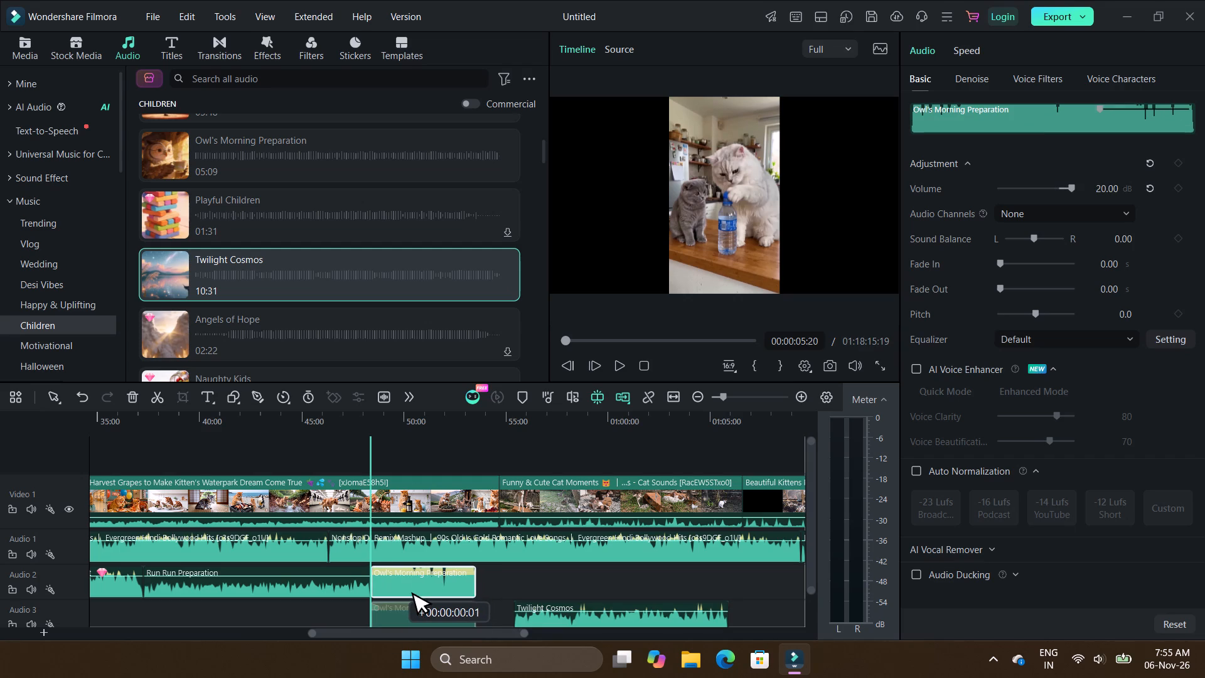
drag(401, 585, 404, 586)
drag(547, 618, 511, 585)
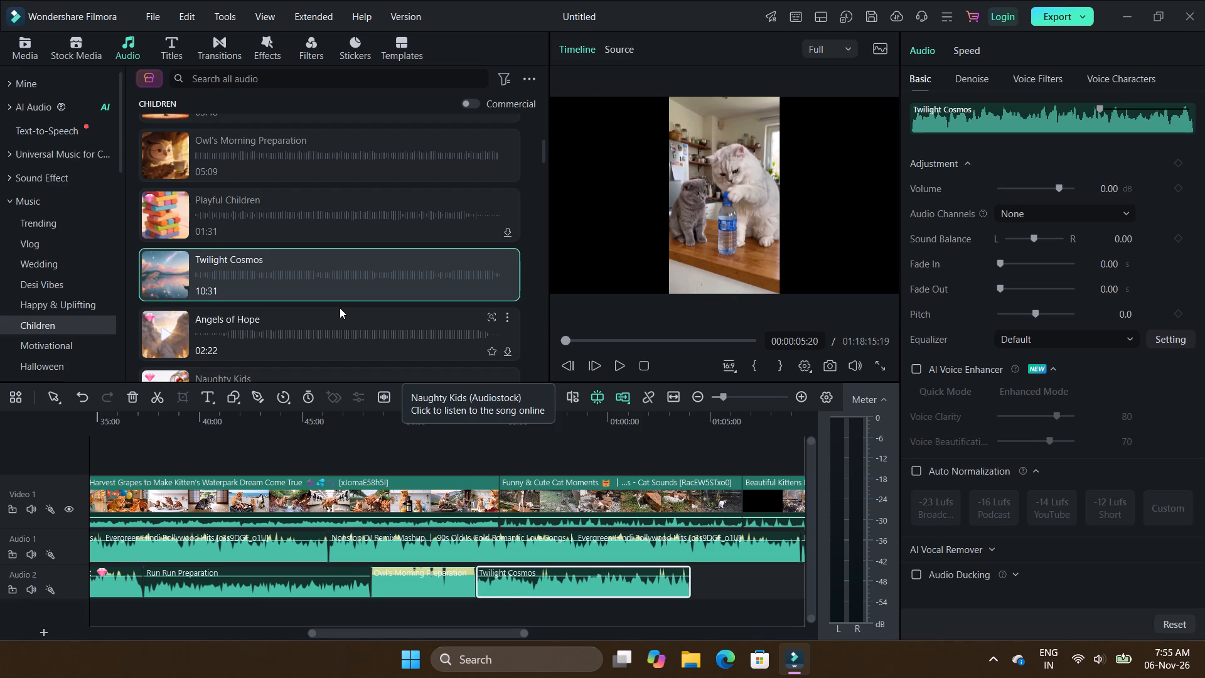
Append Another Sugar Cube from the Children music directly after Twilight Cosmos on the Audio 2 track.
scroll(340, 308, down, 2)
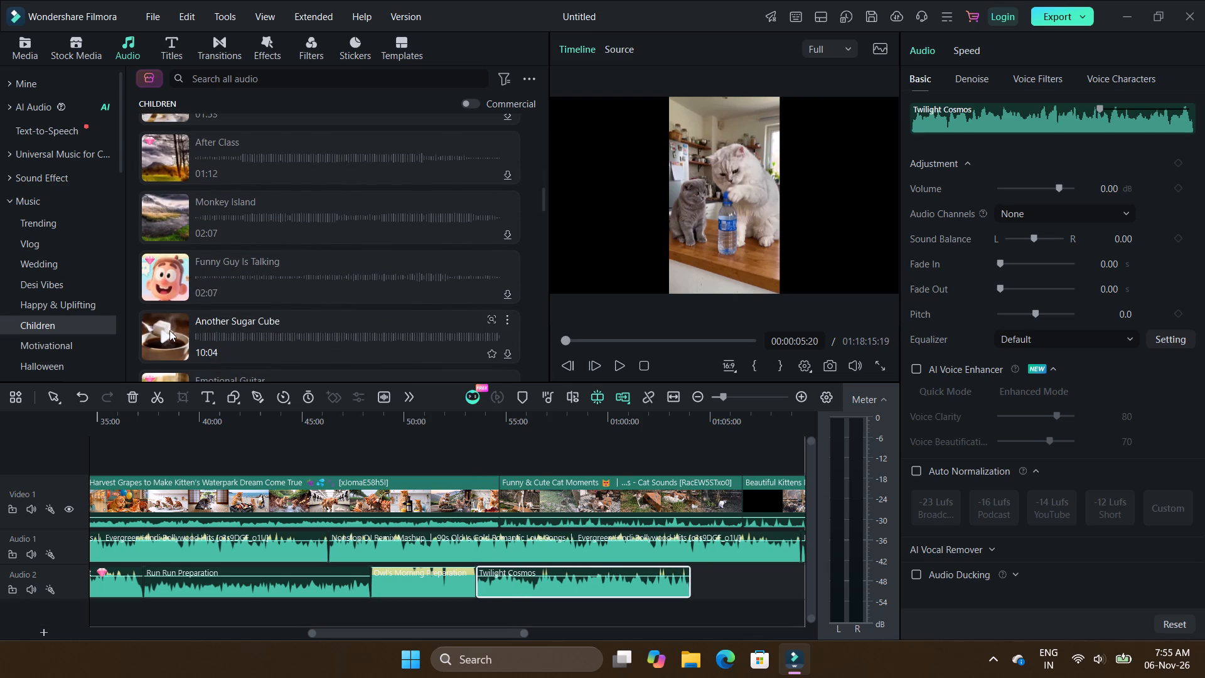
drag(179, 331, 692, 578)
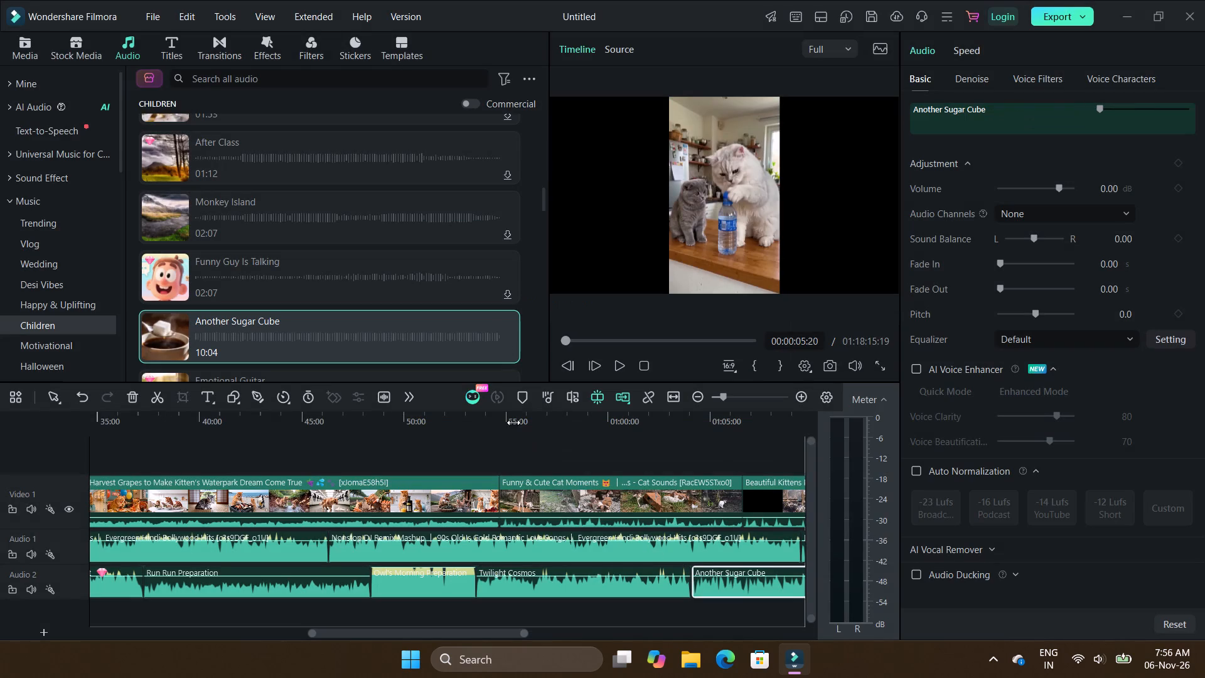
Append I'm Lost from the Children music directly after Another Sugar Cube on the Audio 2 track.
scroll(383, 328, down, 1)
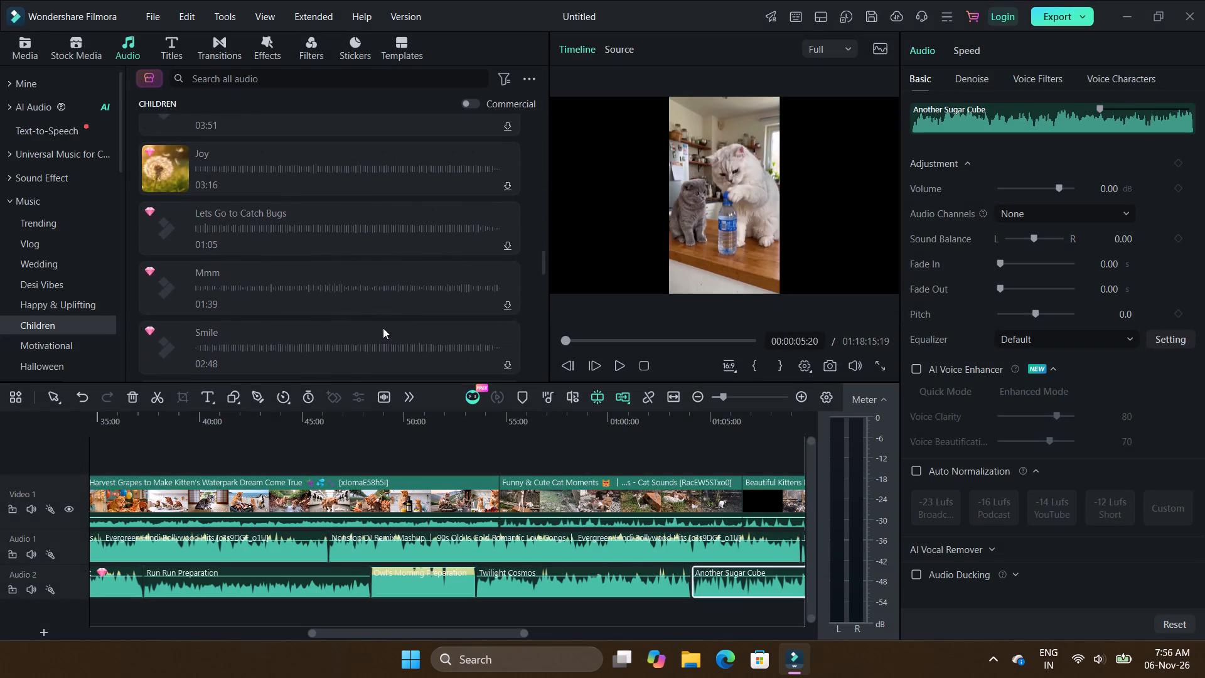
scroll(383, 328, down, 1)
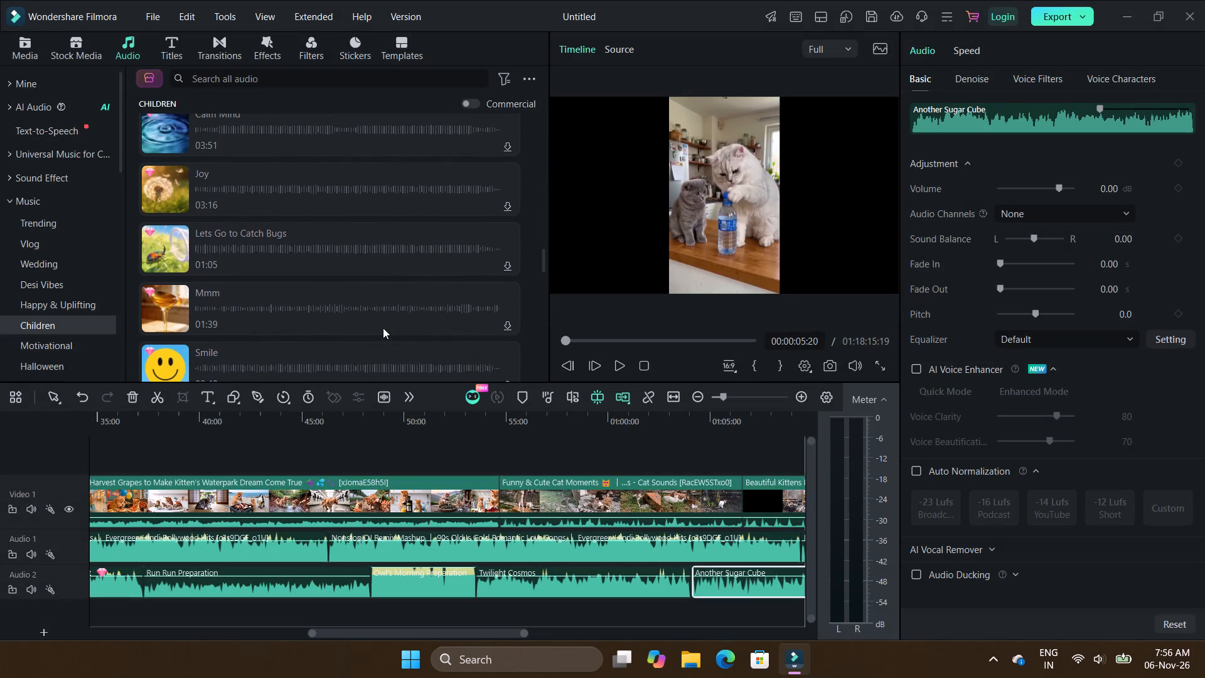
scroll(383, 328, down, 1)
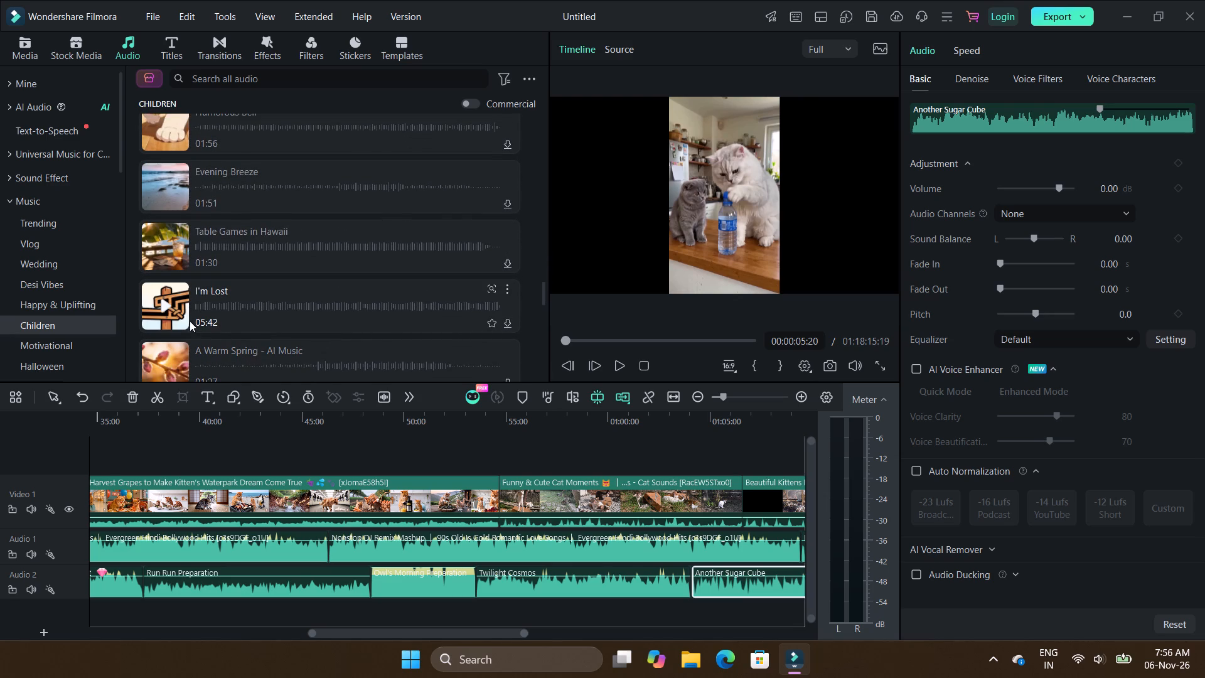
drag(185, 315, 340, 387)
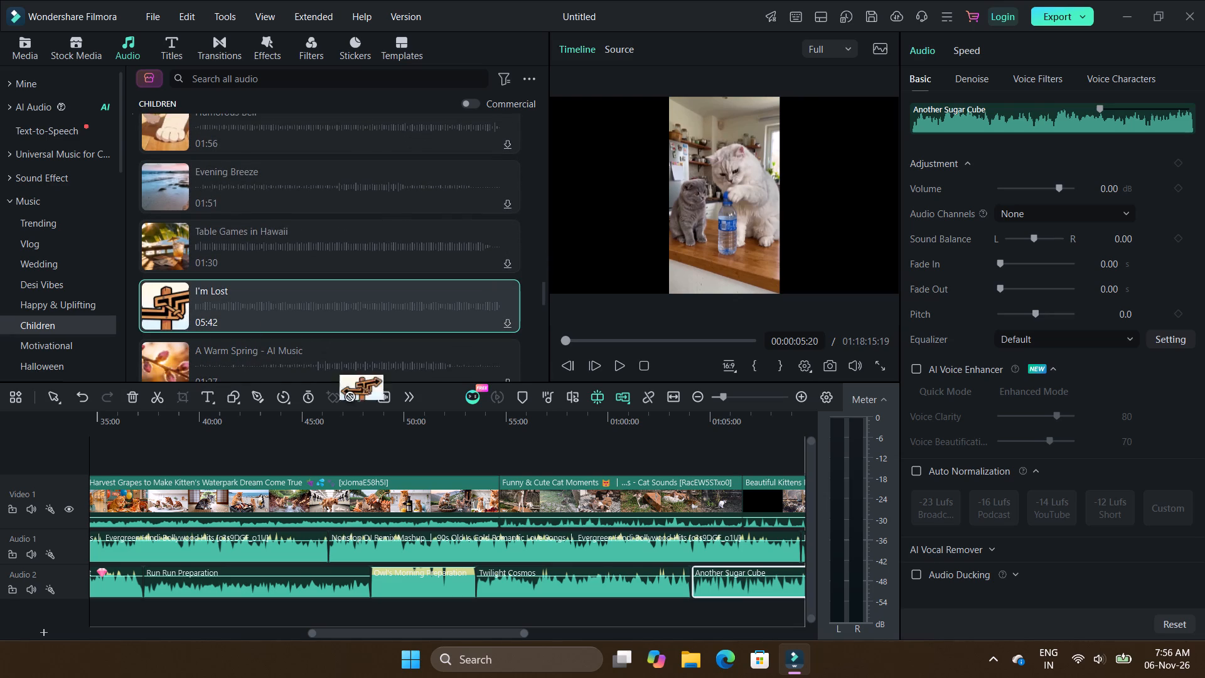
drag(340, 387, 795, 584)
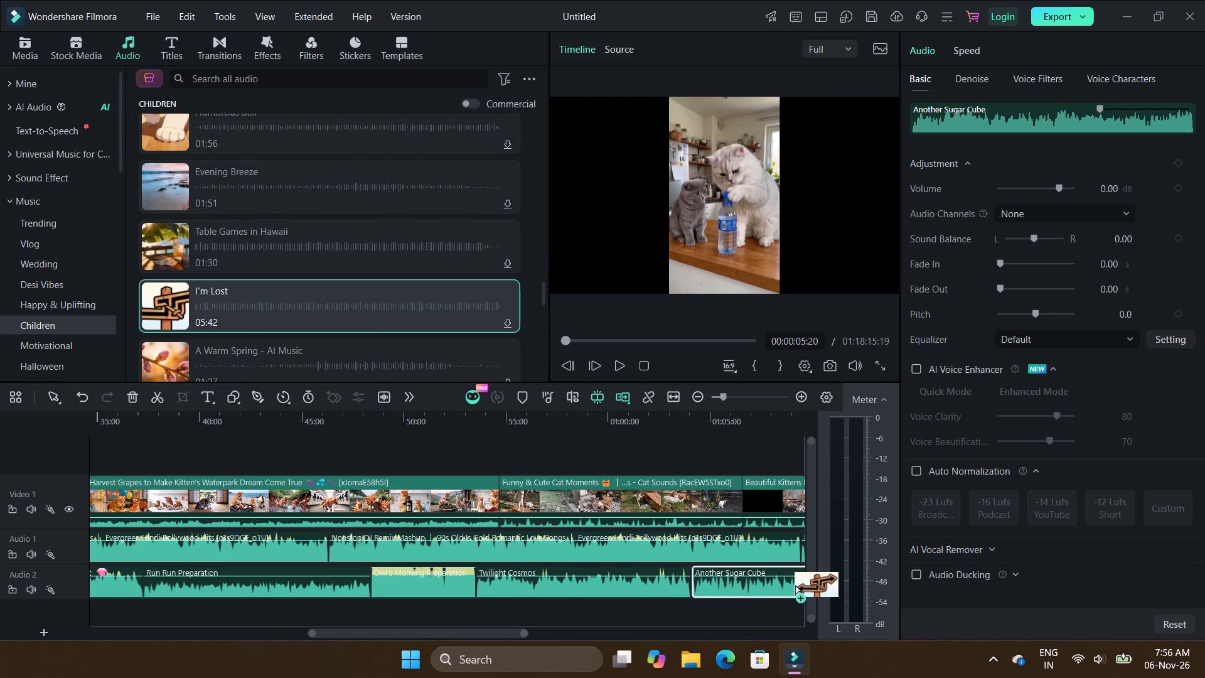
drag(795, 584, 654, 596)
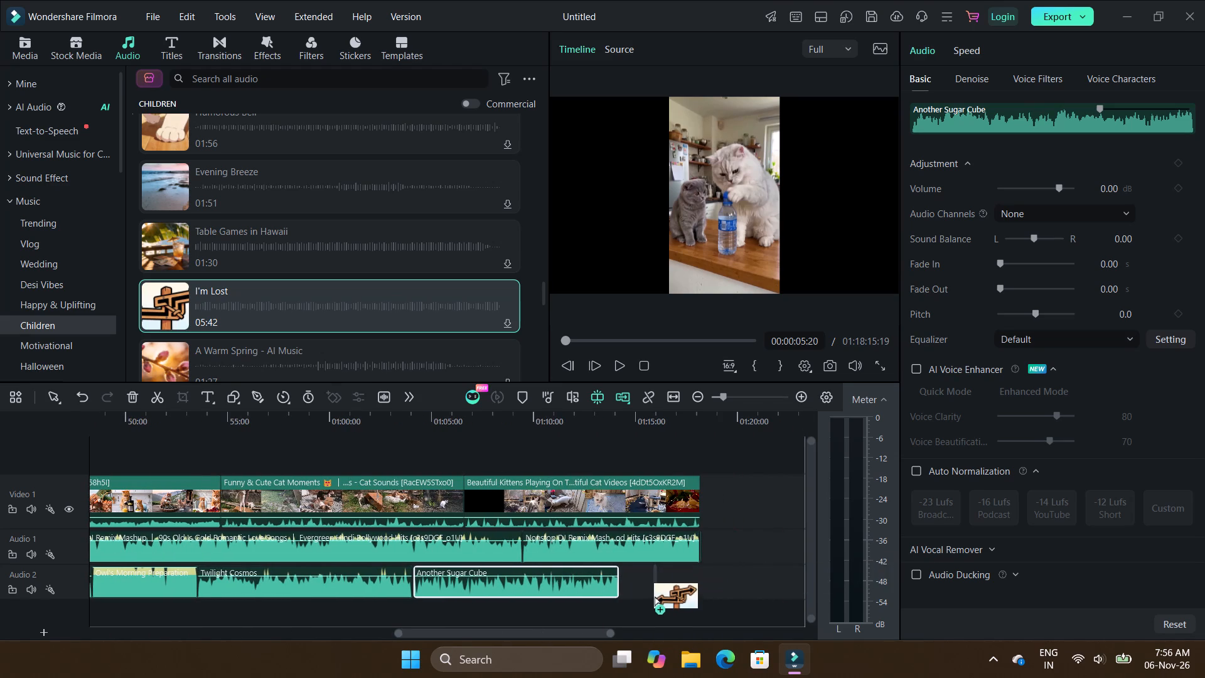
drag(654, 596, 623, 583)
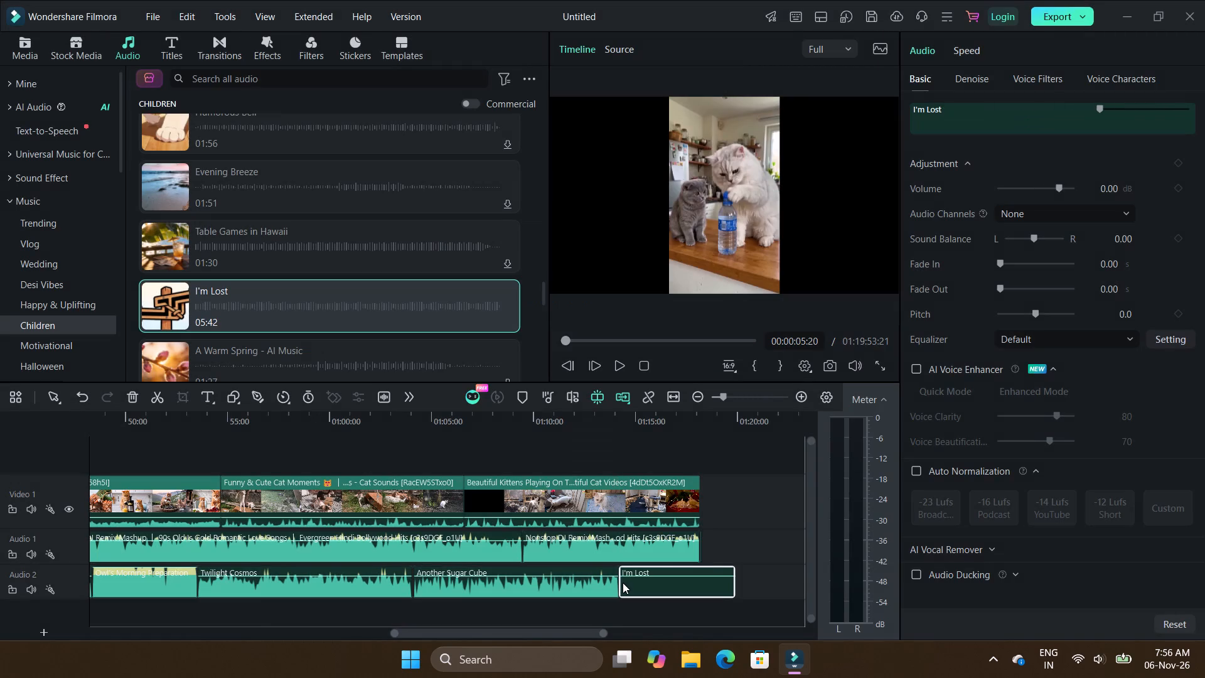
Return to the start of the timeline and play the project to preview the videos with the music.
click(252, 630)
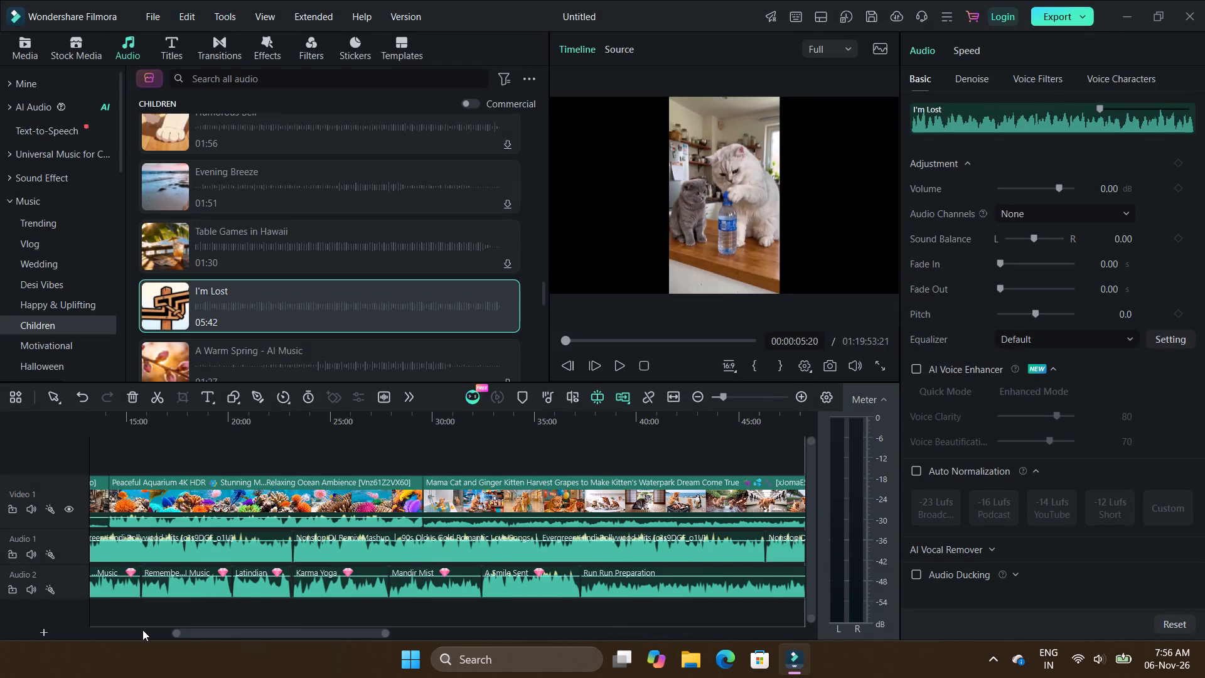
click(143, 630)
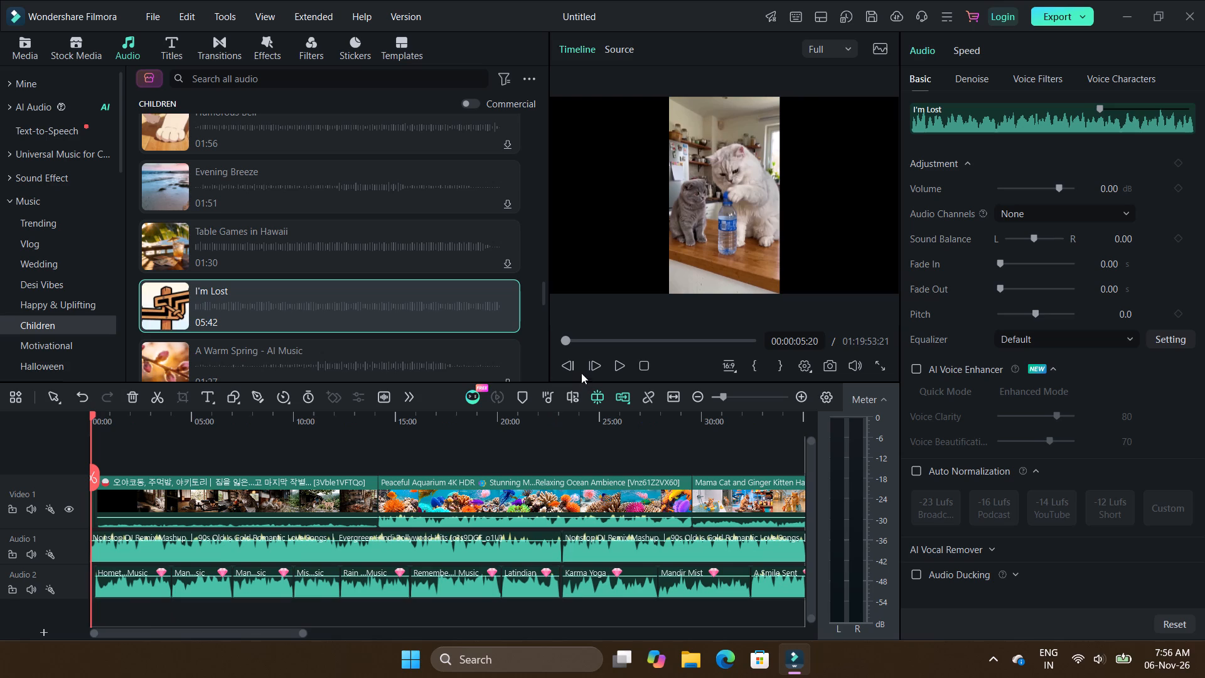
click(618, 364)
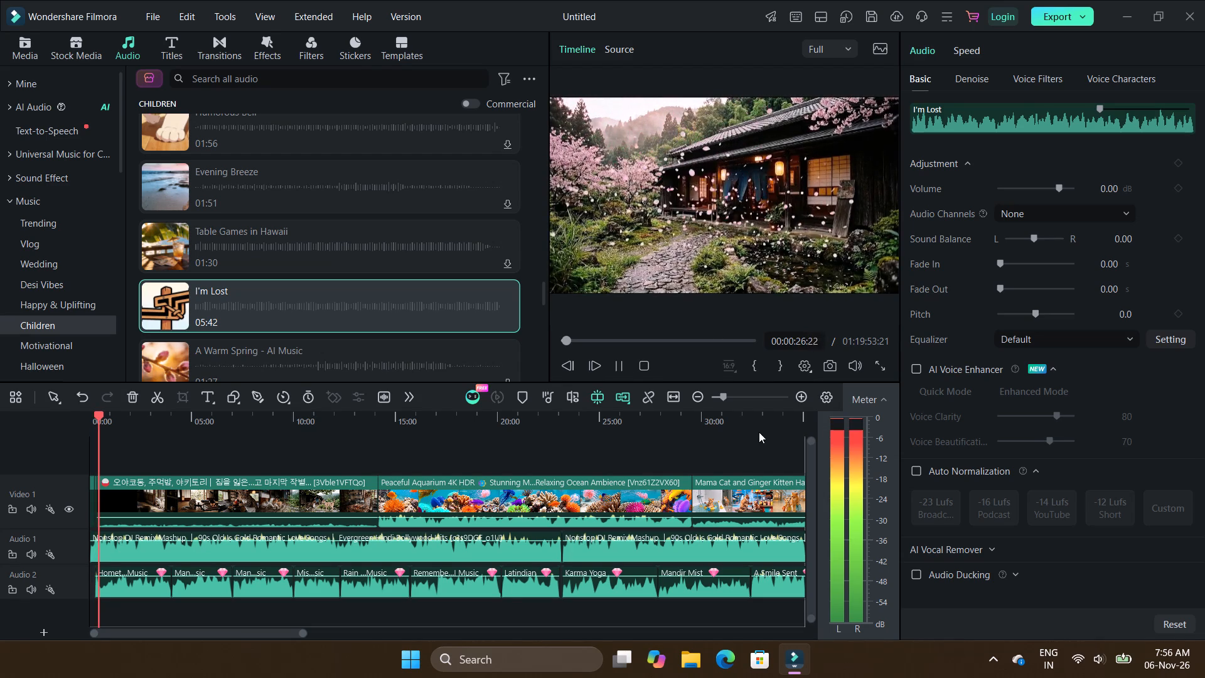
Reveal the hidden background apps in the system tray.
click(991, 658)
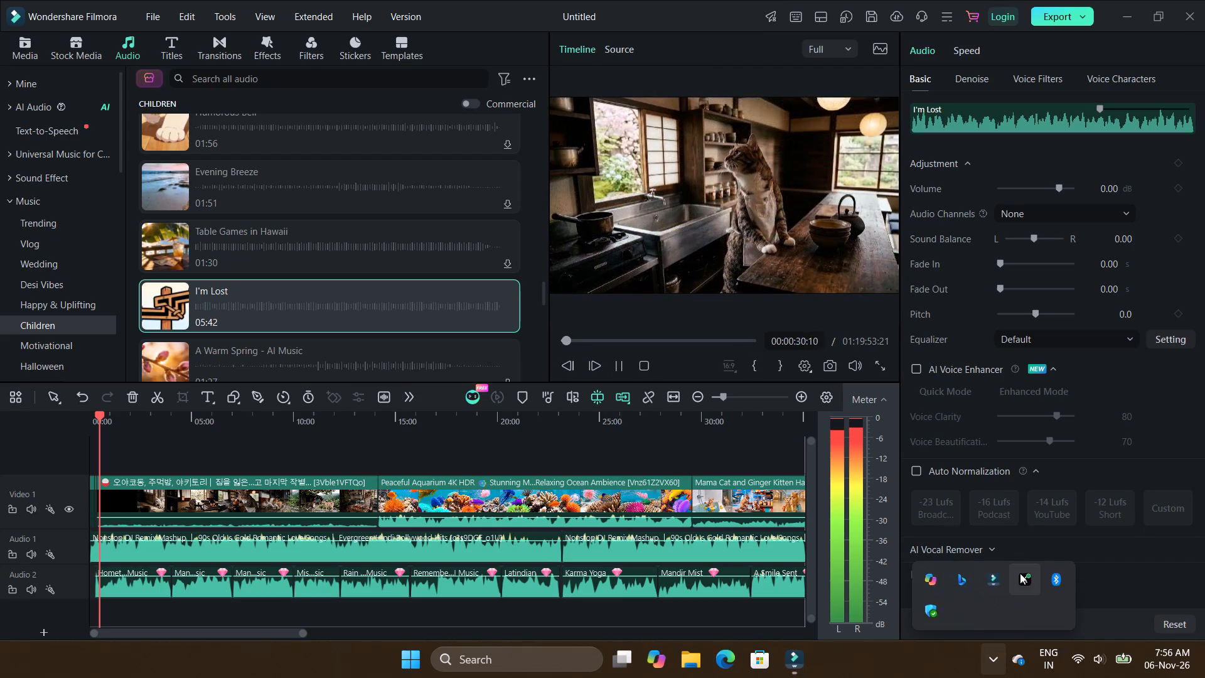